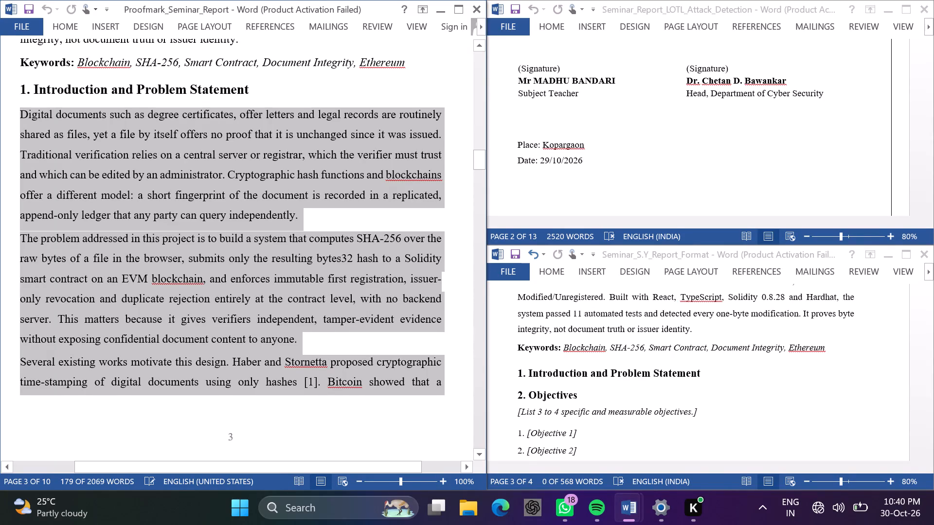
Copy the introduction paragraphs from Proofmark_Seminar_Report into Seminar_S.Y_Report_Format under "1. Introduction and Problem Statement", and clear the empty list number after them.
{"action": "left_click", "coordinate": [345, 418]}
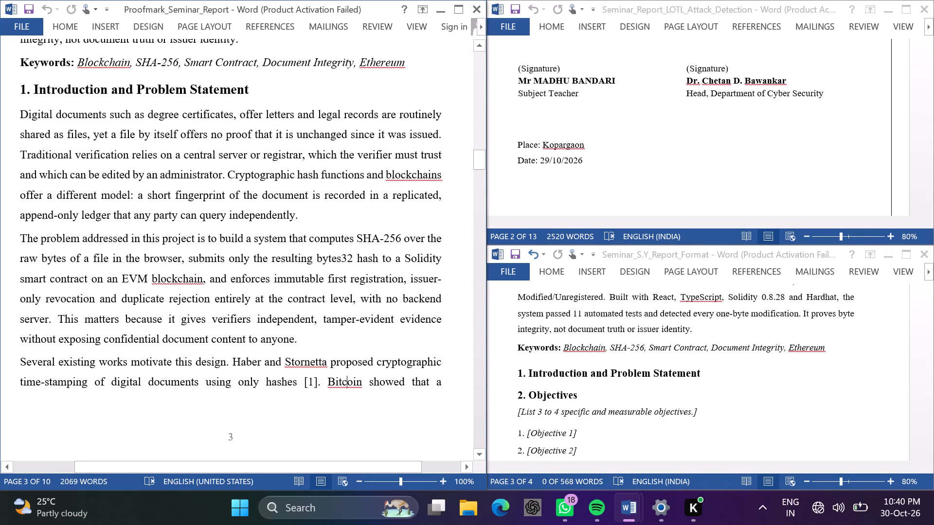
{"action": "left_click_drag", "start_coordinate": [19, 115], "coordinate": [273, 324]}
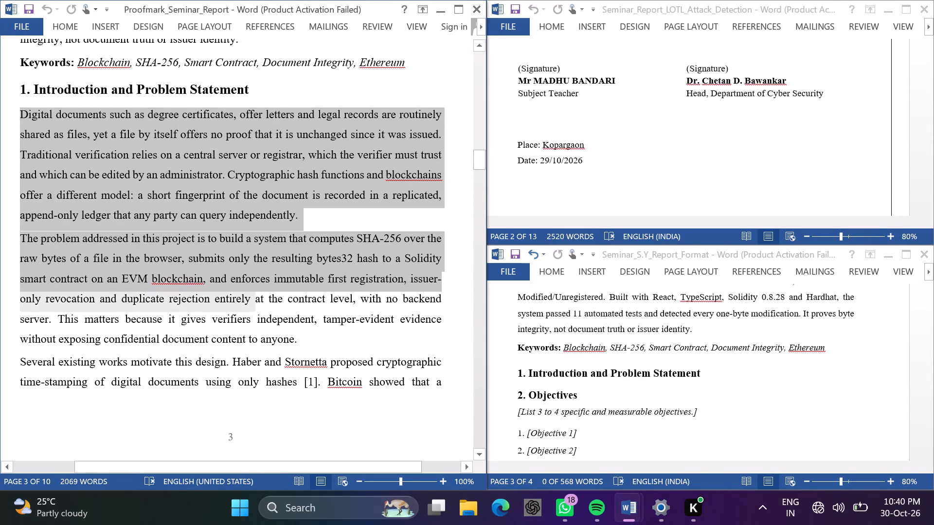
{"action": "left_click_drag", "start_coordinate": [273, 324], "coordinate": [351, 387]}
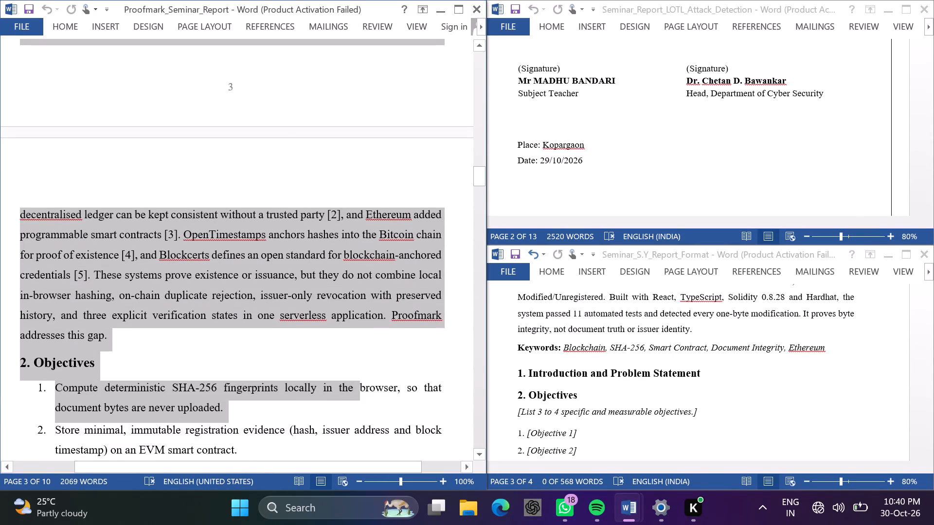
{"action": "left_click_drag", "start_coordinate": [351, 387], "coordinate": [128, 350]}
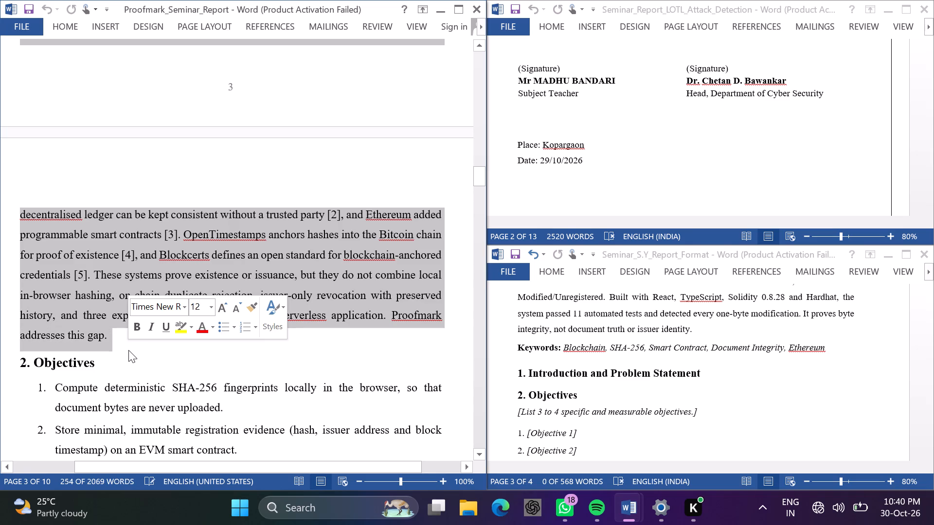
{"action": "key", "text": "ctrl+c"}
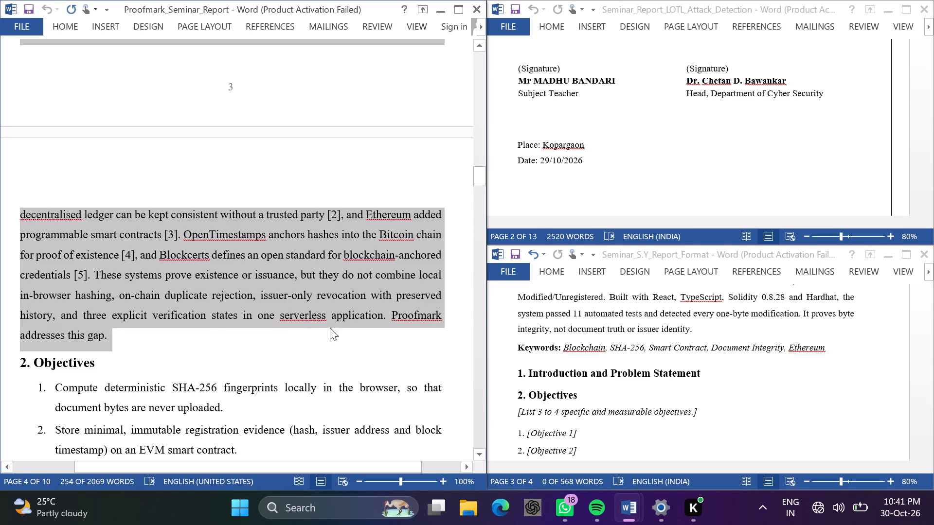
{"action": "left_click", "coordinate": [712, 367]}
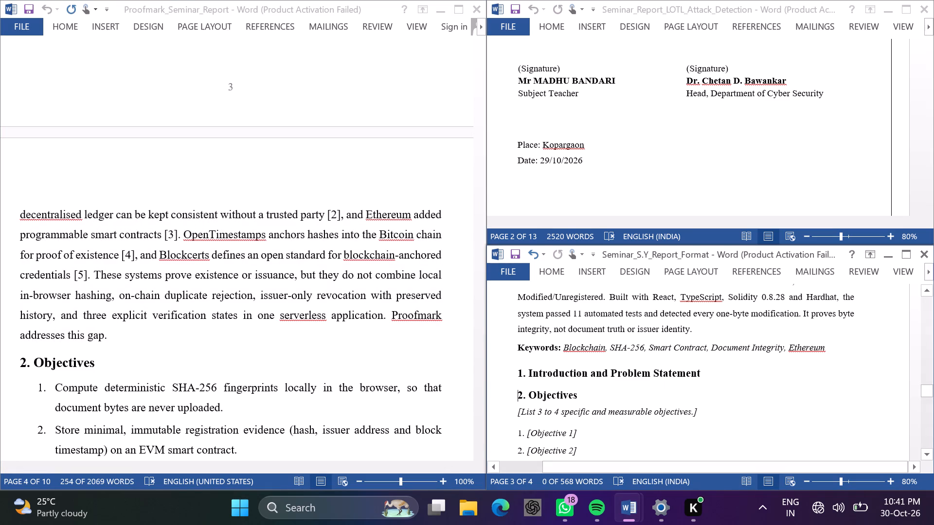
{"action": "left_click", "coordinate": [712, 367]}
{"action": "key", "text": "Return"}
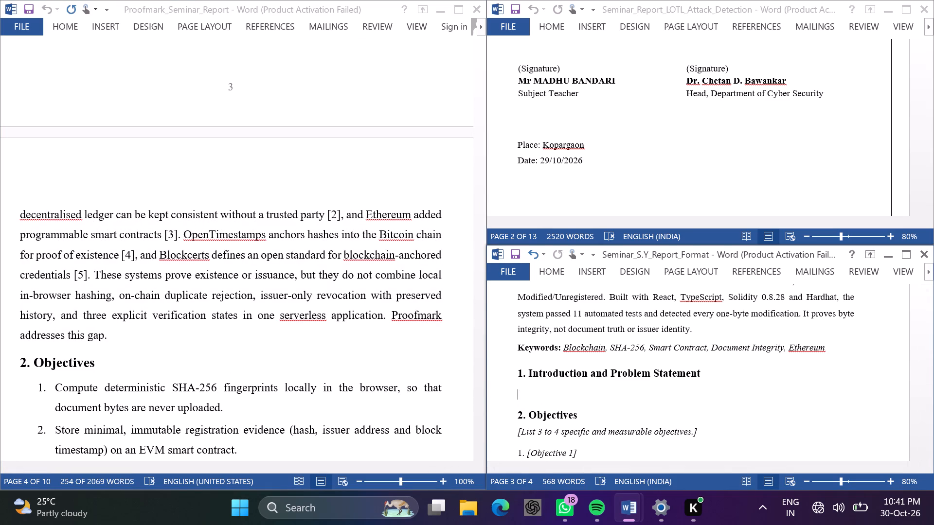
{"action": "key", "text": "ctrl+v"}
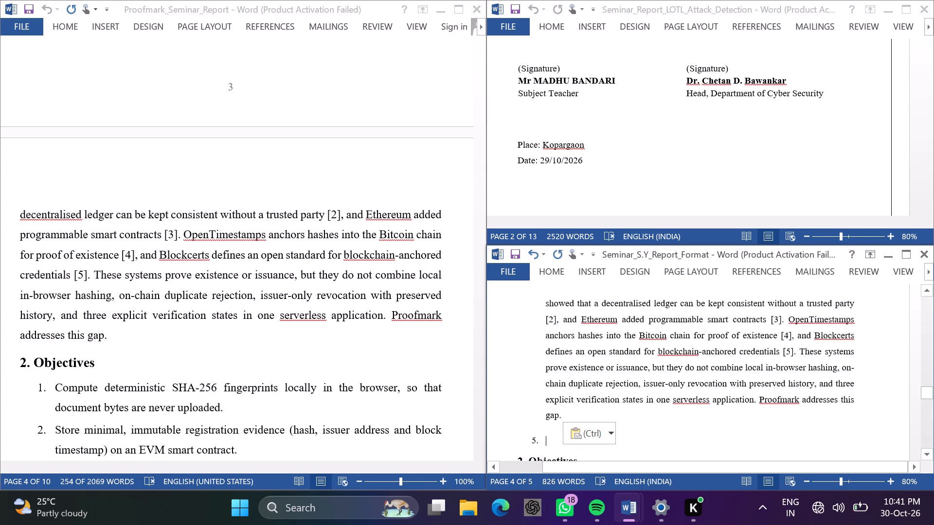
{"action": "key", "text": "BackSpace"}
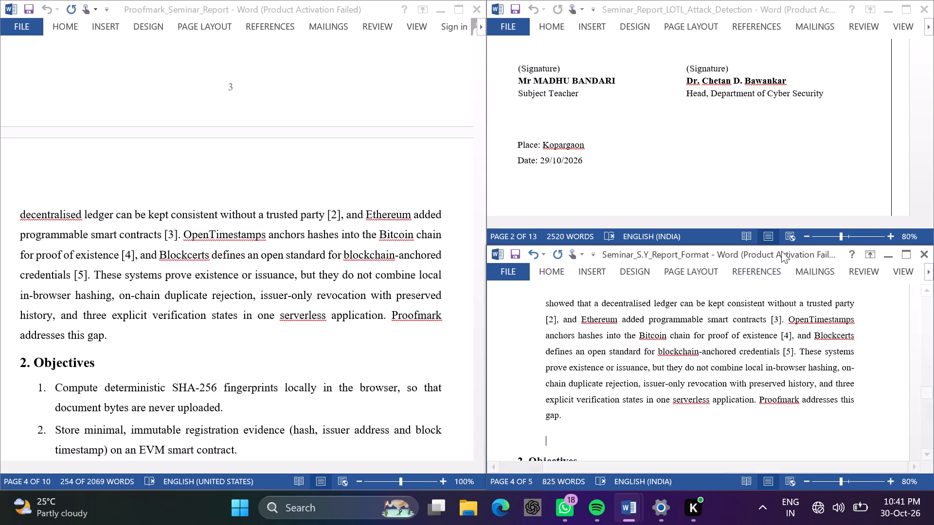
Close the Seminar_Report_LOTL_Attack_Detection document and extend the Seminar_S.Y_Report_Format window to the full screen height.
{"action": "scroll", "coordinate": [755, 180], "scroll_direction": "down", "scroll_amount": 7}
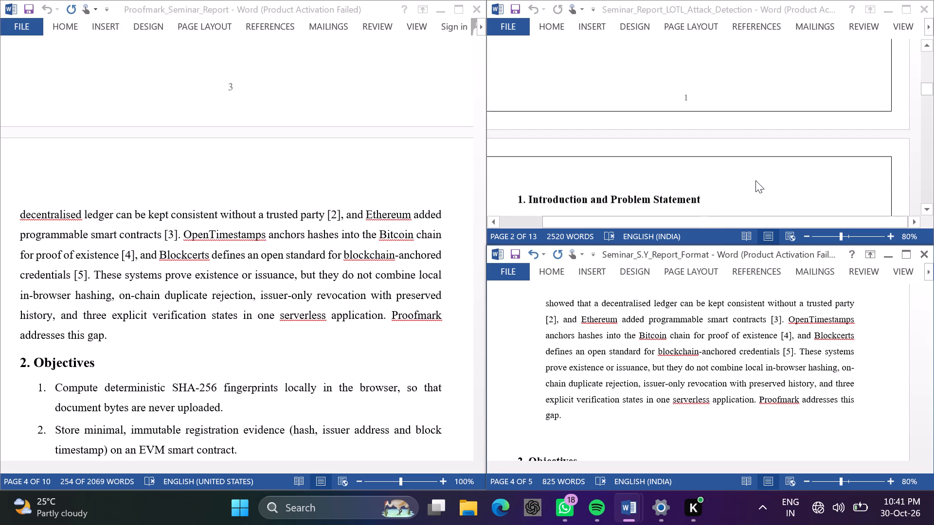
{"action": "scroll", "coordinate": [755, 180], "scroll_direction": "down", "scroll_amount": 5}
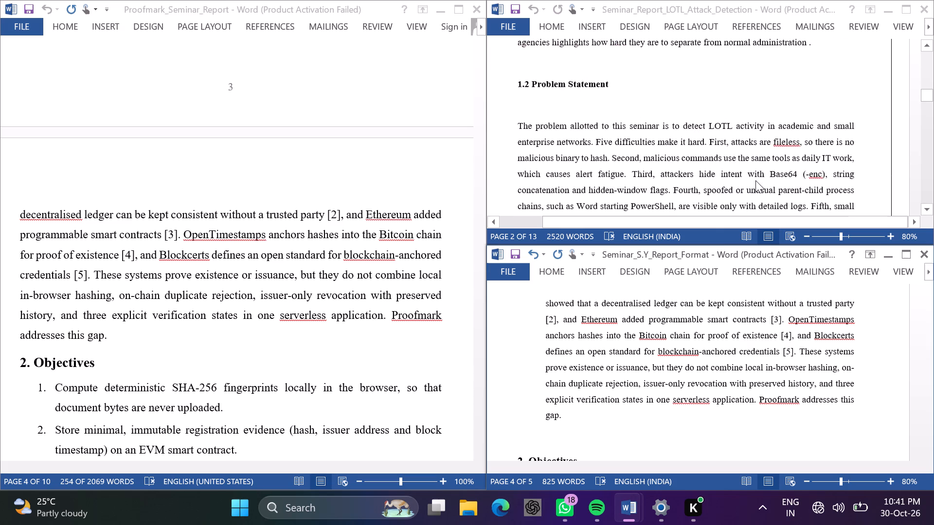
{"action": "scroll", "coordinate": [755, 180], "scroll_direction": "down", "scroll_amount": 2}
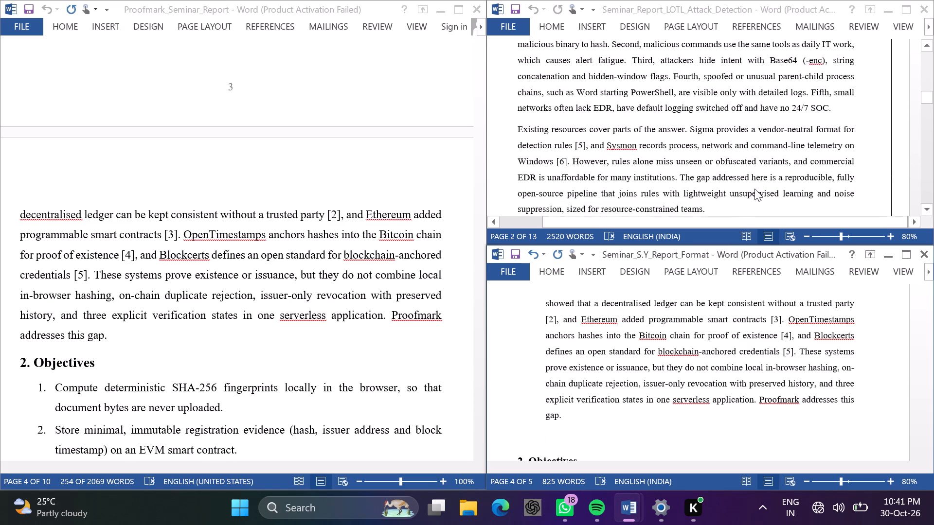
{"action": "left_click", "coordinate": [924, 6]}
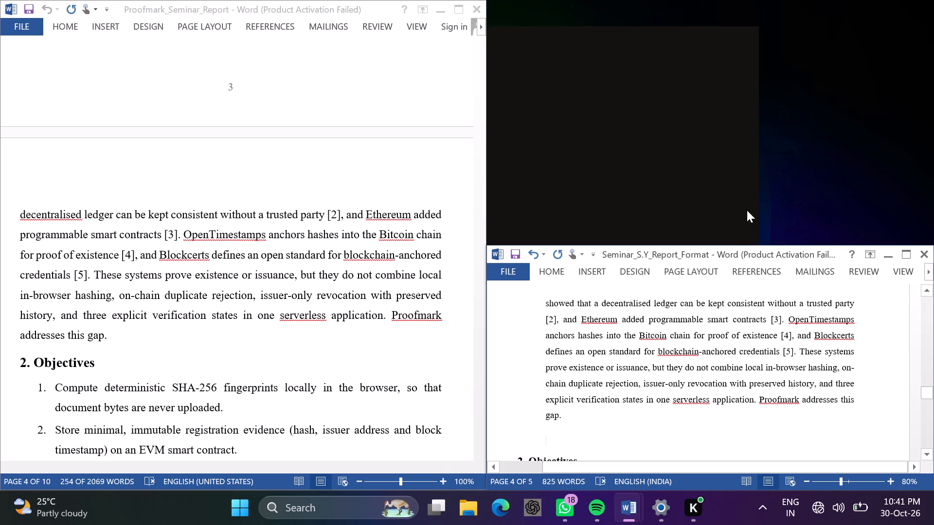
{"action": "left_click_drag", "start_coordinate": [735, 242], "coordinate": [732, 0]}
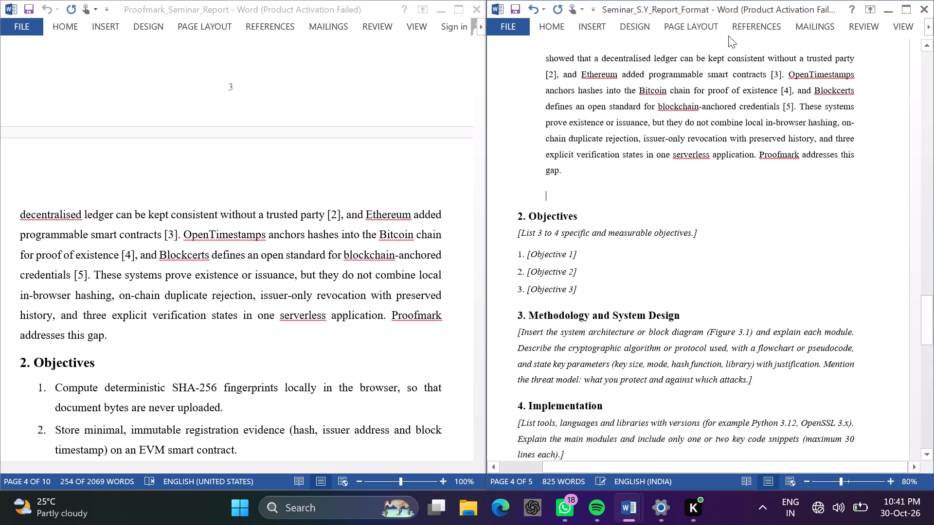
Remove the list numbers from the three pasted paragraphs under "Introduction and Problem Statement" in Seminar_S.Y_Report_Format.
{"action": "scroll", "coordinate": [721, 166], "scroll_direction": "up", "scroll_amount": 2}
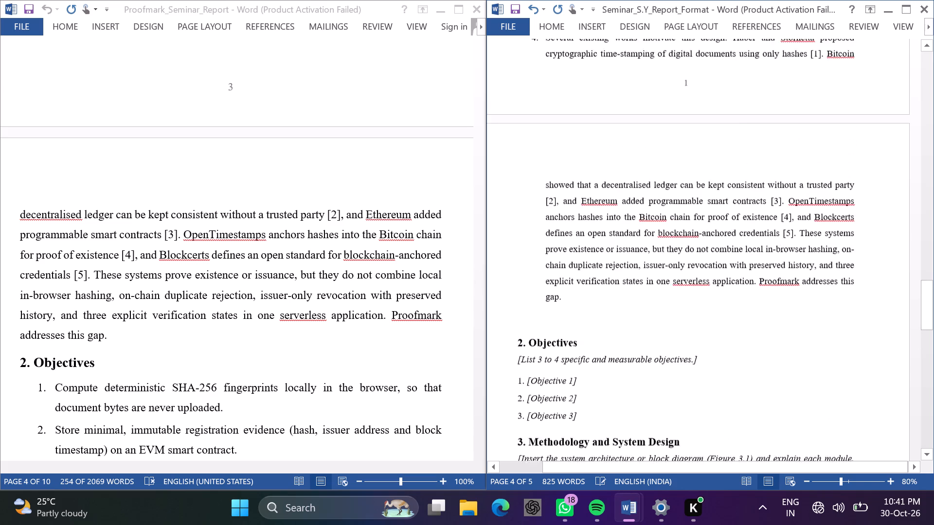
{"action": "scroll", "coordinate": [721, 166], "scroll_direction": "up", "scroll_amount": 4}
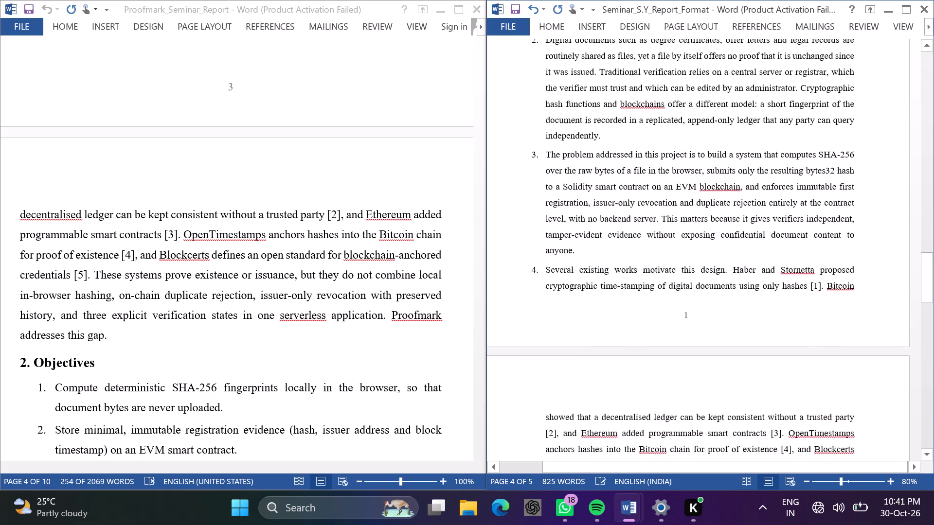
{"action": "scroll", "coordinate": [721, 166], "scroll_direction": "up", "scroll_amount": 1}
{"action": "scroll", "coordinate": [392, 206], "scroll_direction": "up", "scroll_amount": 2}
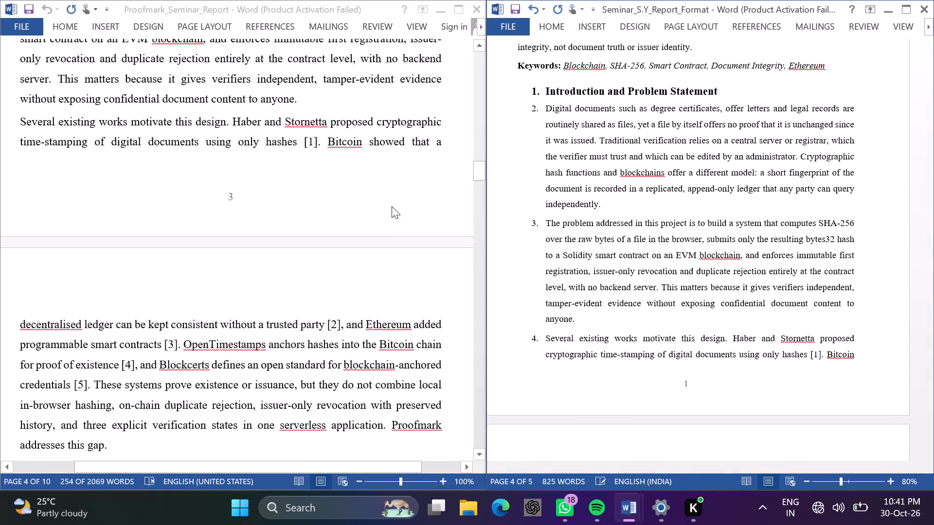
{"action": "scroll", "coordinate": [392, 206], "scroll_direction": "up", "scroll_amount": 5}
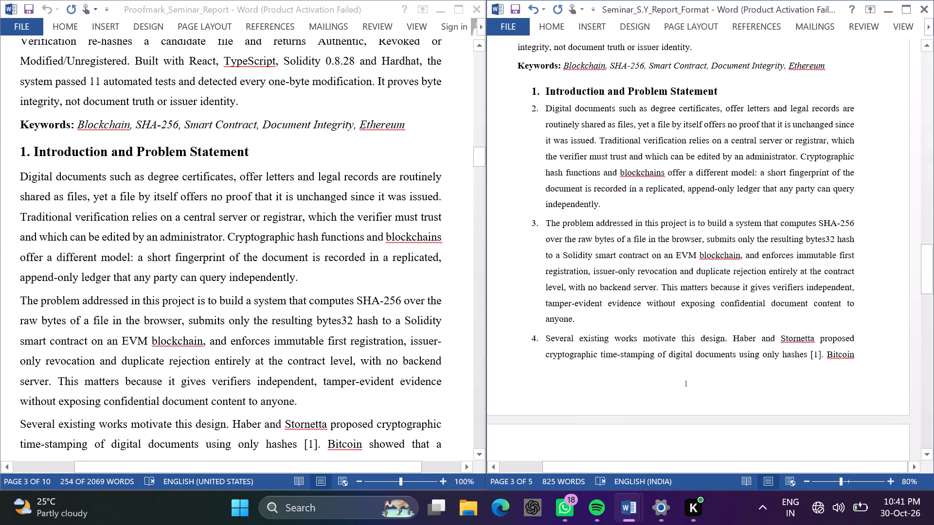
{"action": "scroll", "coordinate": [572, 136], "scroll_direction": "up", "scroll_amount": 1}
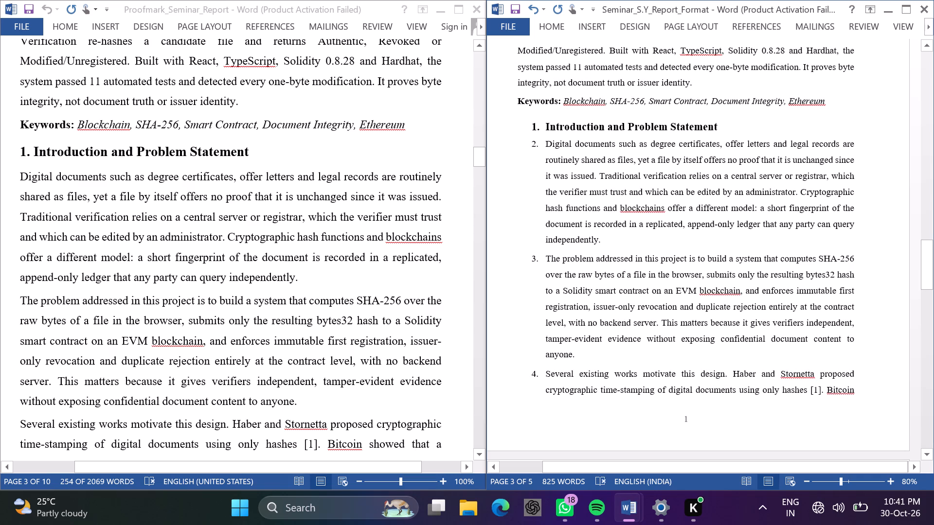
{"action": "left_click", "coordinate": [545, 143]}
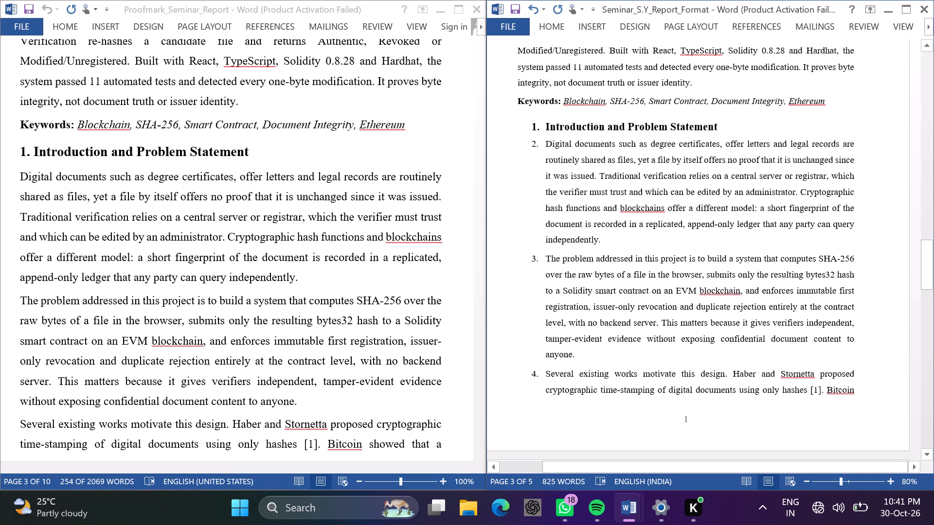
{"action": "key", "text": "BackSpace"}
{"action": "left_click", "coordinate": [541, 260]}
{"action": "key", "text": "BackSpace"}
{"action": "left_click", "coordinate": [542, 377]}
{"action": "key", "text": "BackSpace"}
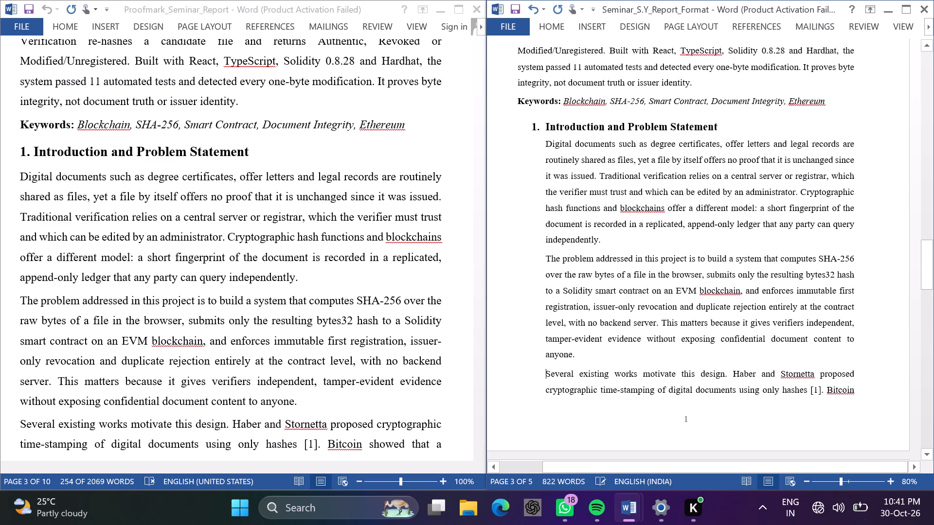
Delete the bracketed instruction and the three placeholder objectives under "2. Objectives" in Seminar_S.Y_Report_Format.
{"action": "scroll", "coordinate": [643, 334], "scroll_direction": "down", "scroll_amount": 4}
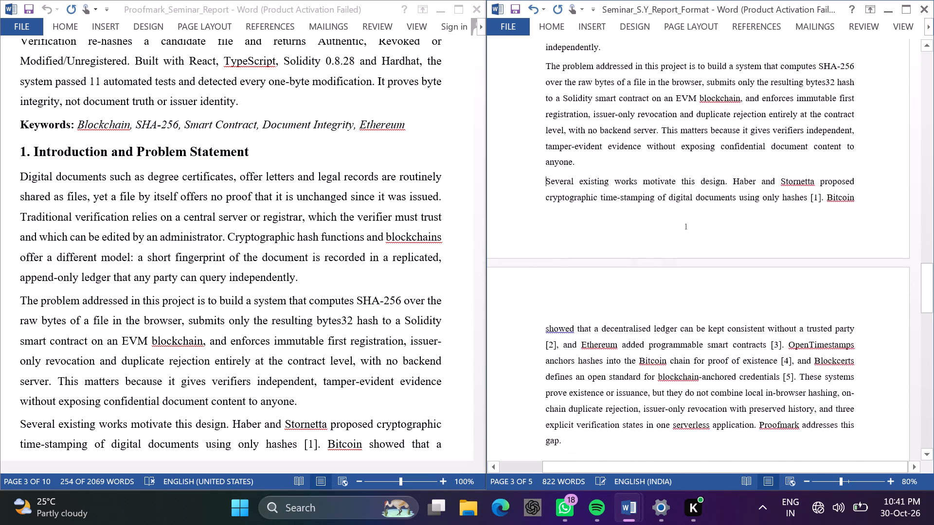
{"action": "scroll", "coordinate": [643, 334], "scroll_direction": "down", "scroll_amount": 2}
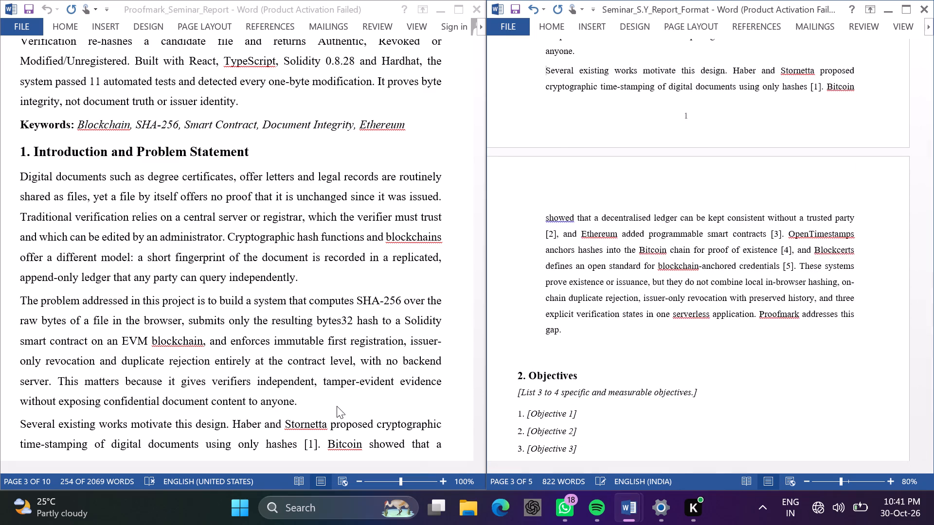
{"action": "scroll", "coordinate": [337, 406], "scroll_direction": "down", "scroll_amount": 4}
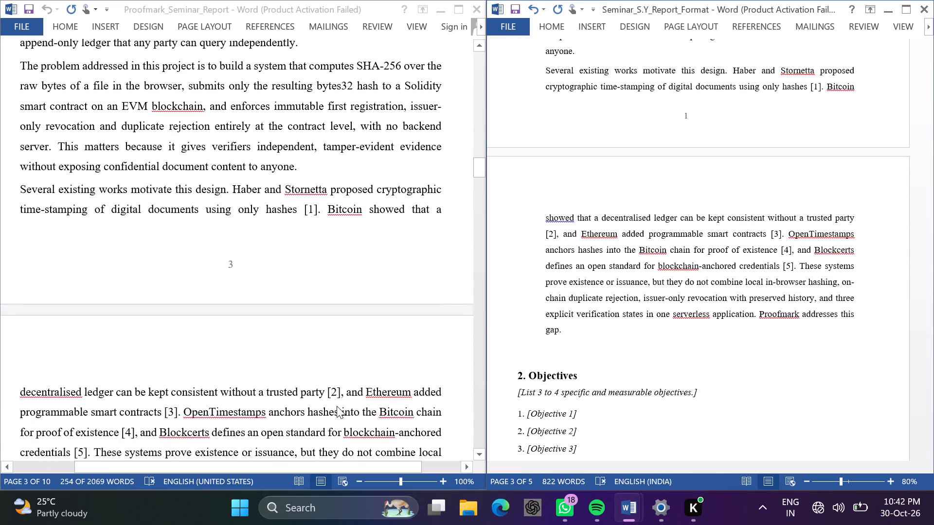
{"action": "scroll", "coordinate": [337, 406], "scroll_direction": "down", "scroll_amount": 3}
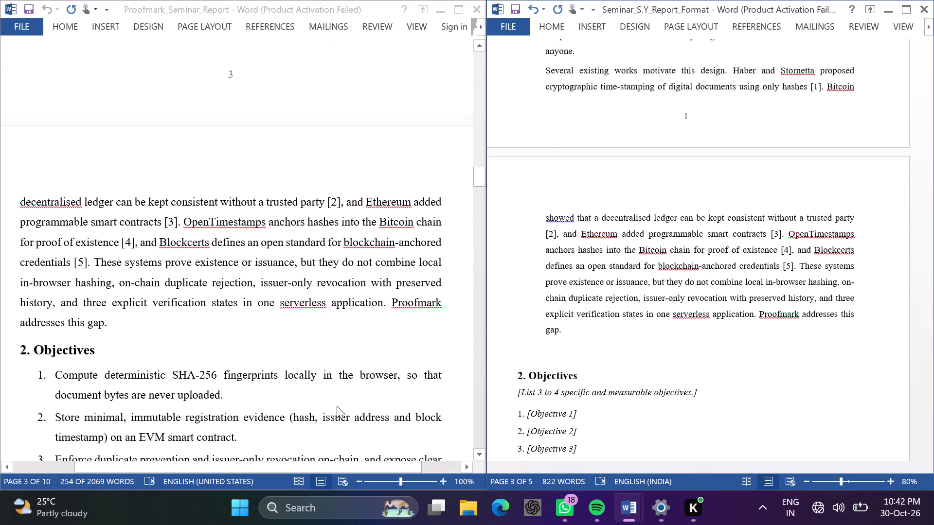
{"action": "scroll", "coordinate": [337, 406], "scroll_direction": "down", "scroll_amount": 4}
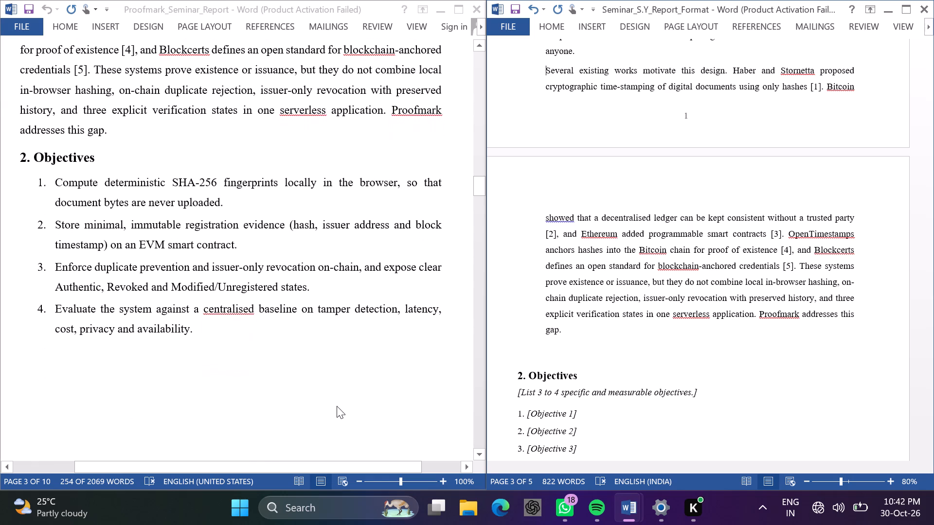
{"action": "scroll", "coordinate": [551, 329], "scroll_direction": "down", "scroll_amount": 2}
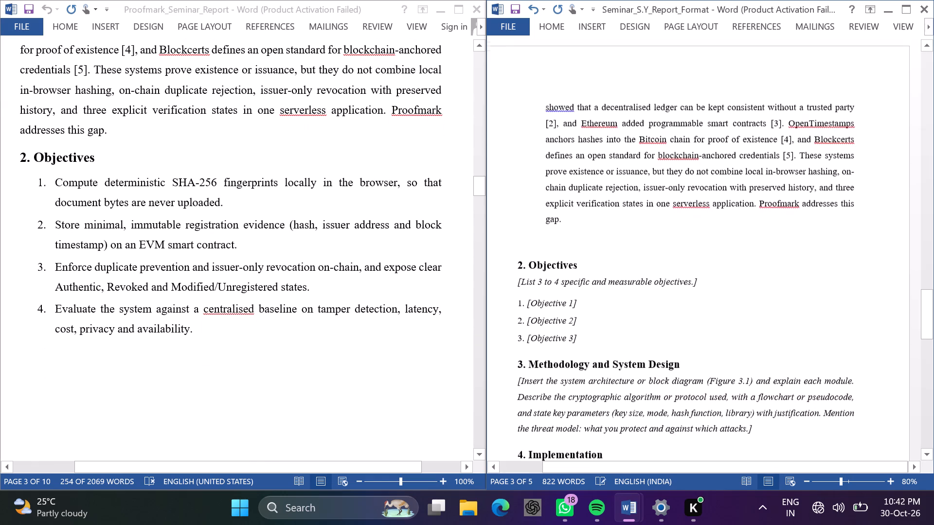
{"action": "scroll", "coordinate": [551, 329], "scroll_direction": "down", "scroll_amount": 1}
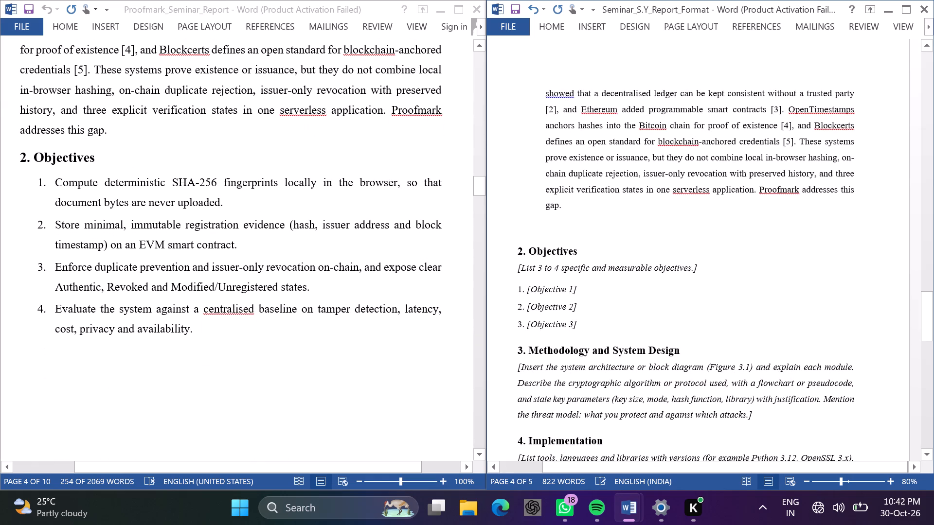
{"action": "left_click_drag", "start_coordinate": [517, 268], "coordinate": [599, 297]}
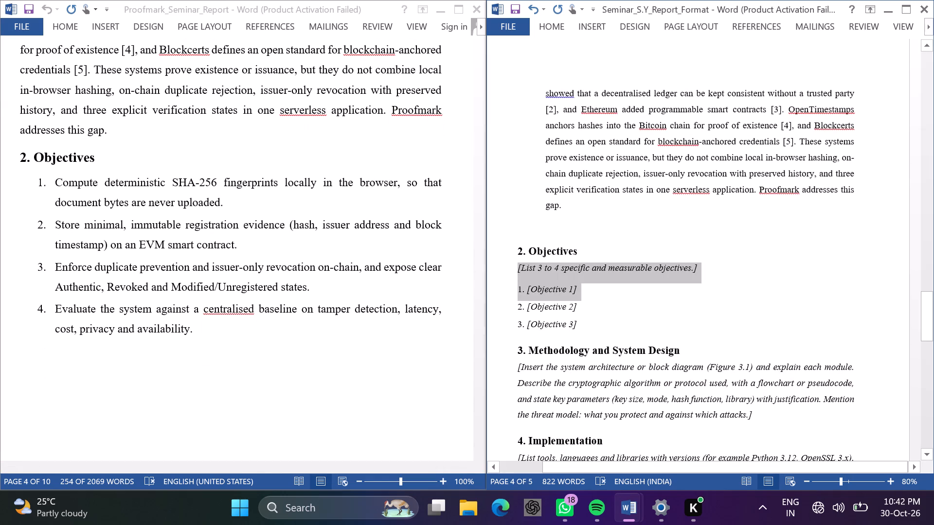
{"action": "left_click_drag", "start_coordinate": [599, 297], "coordinate": [596, 322]}
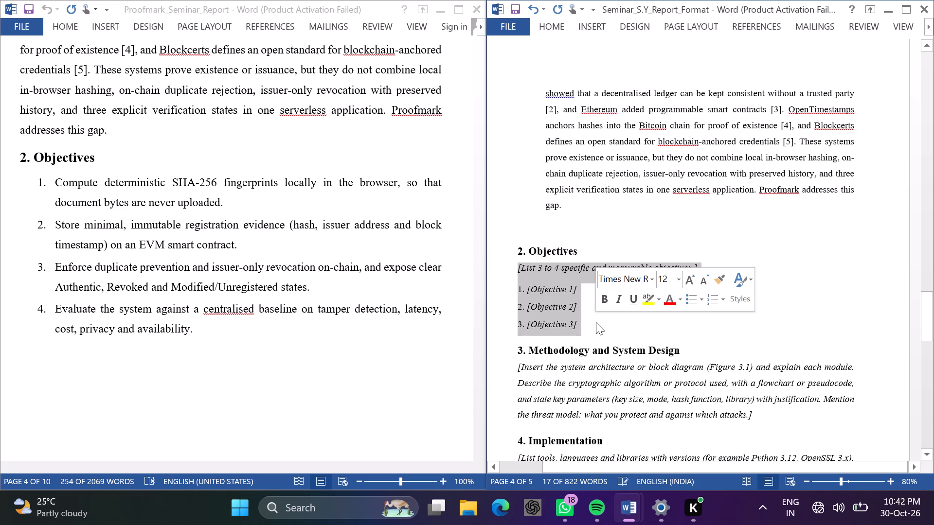
{"action": "key", "text": "BackSpace"}
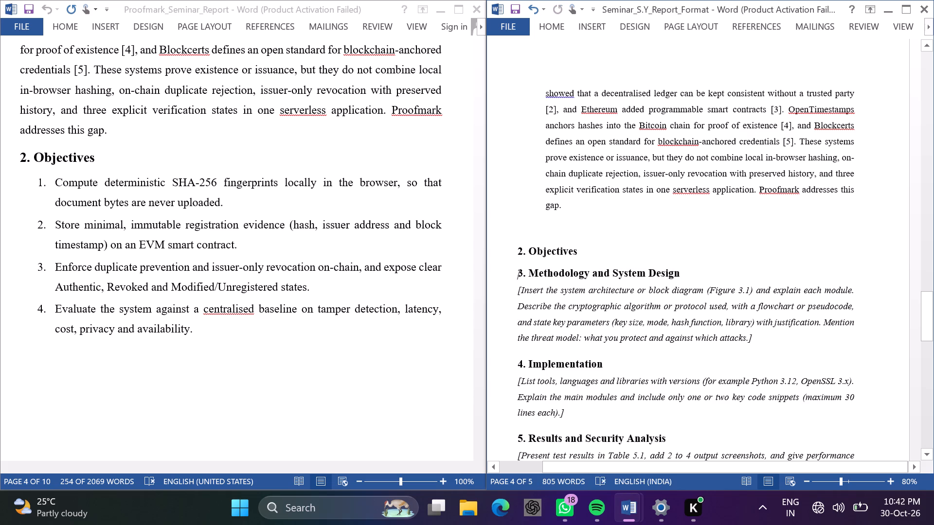
Copy the four numbered objectives from Proofmark_Seminar_Report onto a new unnumbered line under "2. Objectives" in Seminar_S.Y_Report_Format.
{"action": "left_click", "coordinate": [585, 244]}
{"action": "key", "text": "Return"}
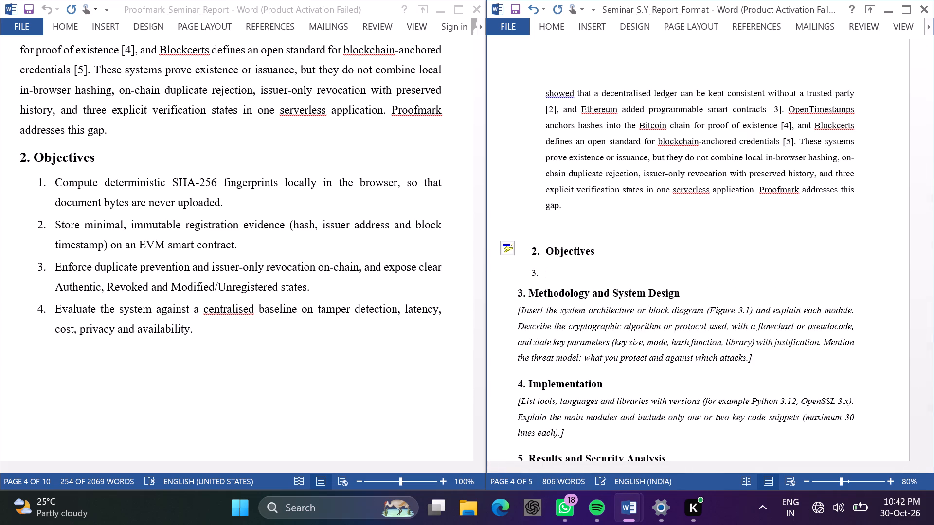
{"action": "key", "text": "BackSpace"}
{"action": "left_click", "coordinate": [45, 178]}
{"action": "left_click_drag", "start_coordinate": [36, 180], "coordinate": [234, 353]}
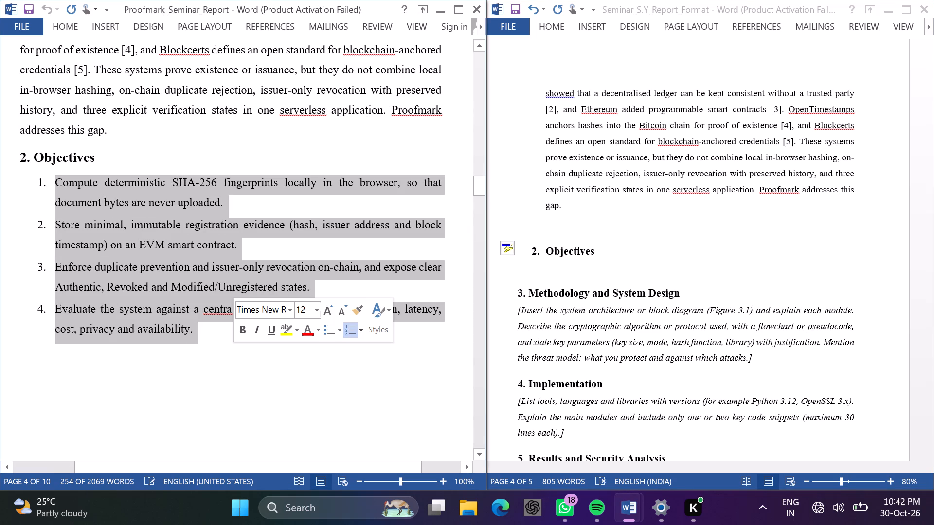
{"action": "key", "text": "ctrl+c"}
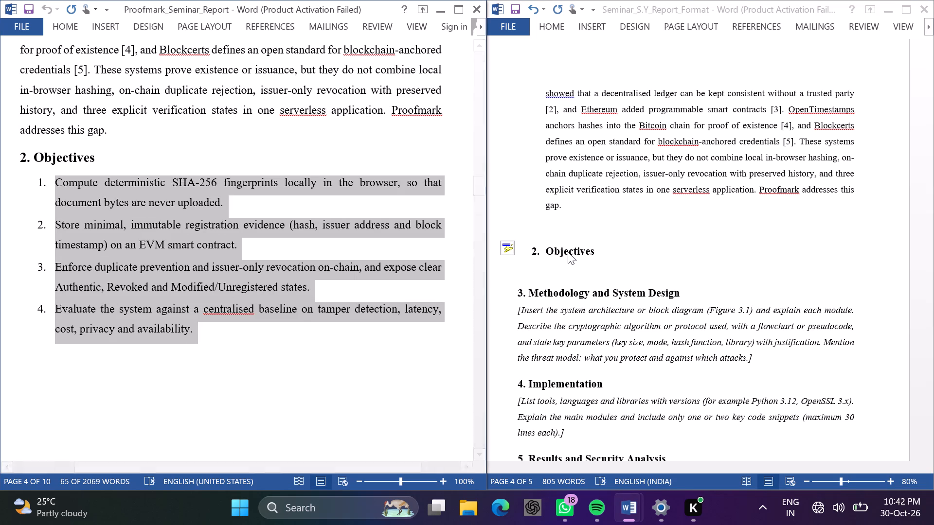
{"action": "left_click", "coordinate": [532, 268]}
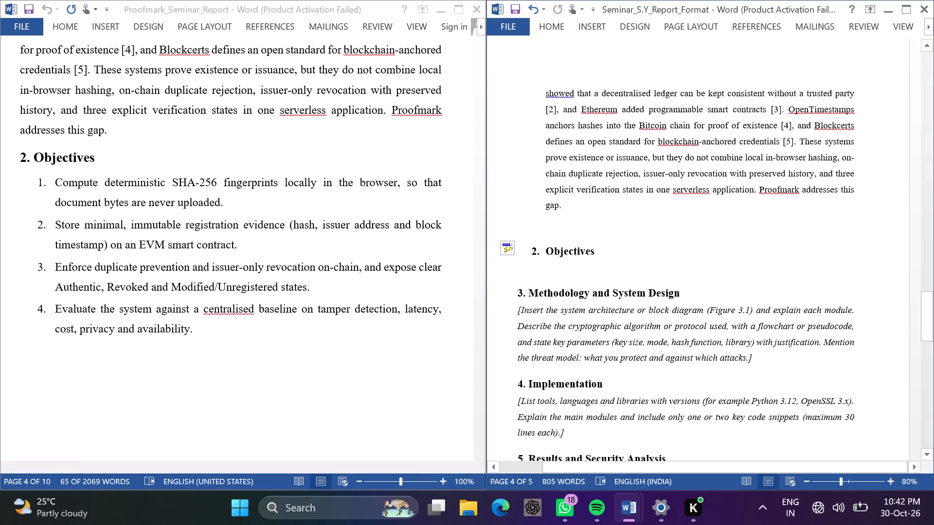
{"action": "key", "text": "ctrl+v"}
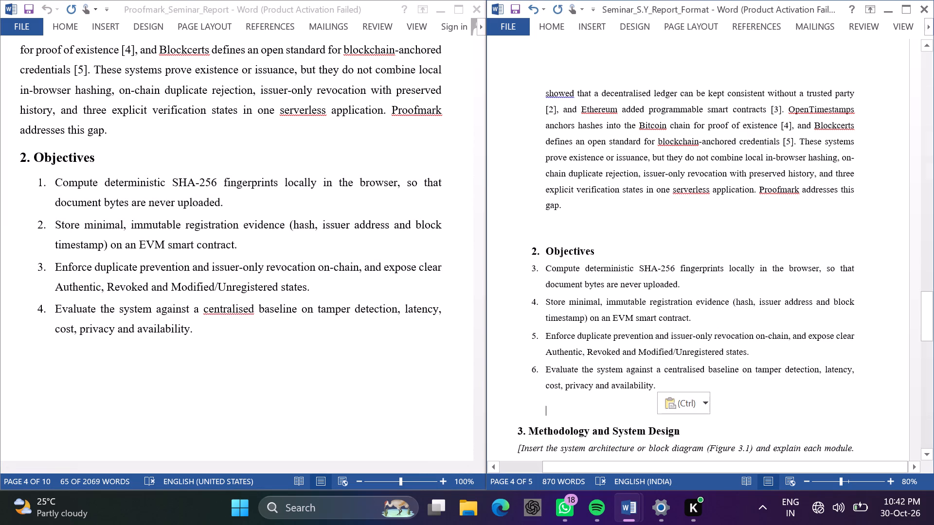
Restart the numbering of the pasted objectives at 1. and indent the list further than the "Objectives" heading.
{"action": "left_click", "coordinate": [534, 267]}
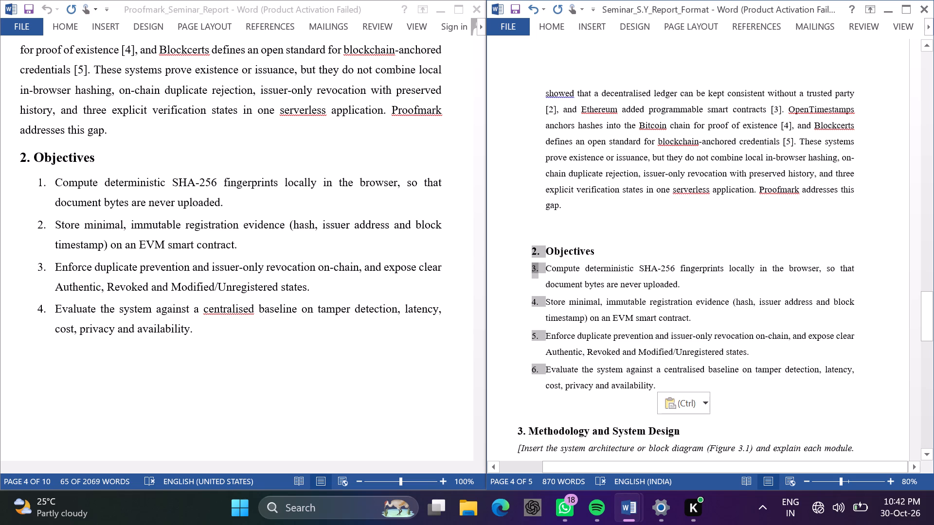
{"action": "key", "text": "BackSpace"}
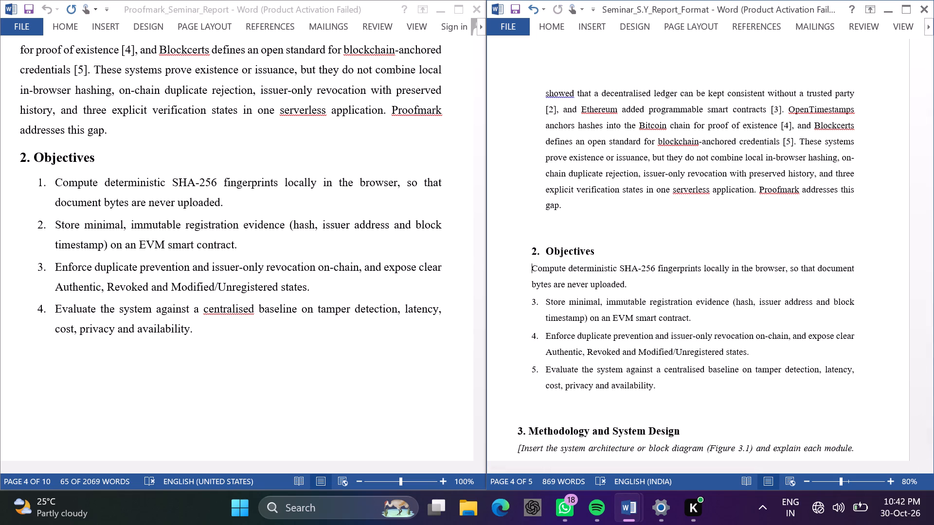
{"action": "key", "text": "space"}
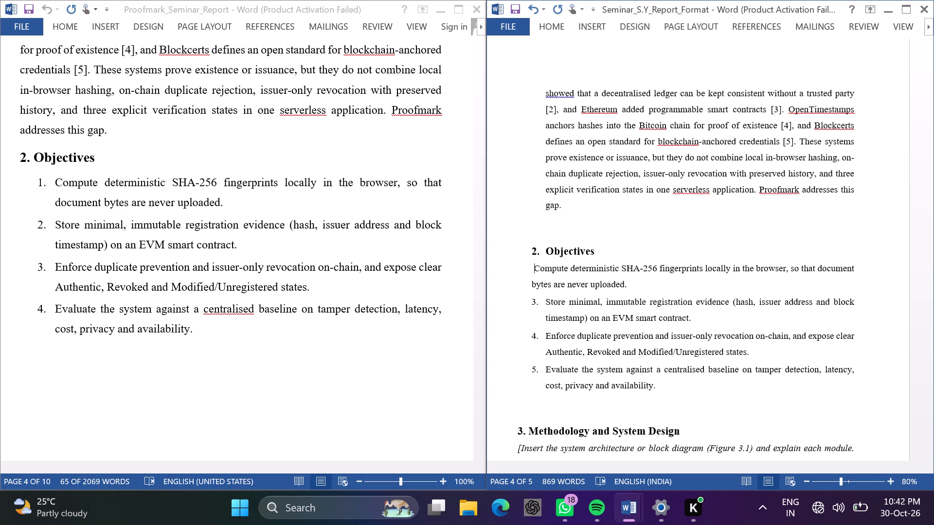
{"action": "key", "text": "1"}
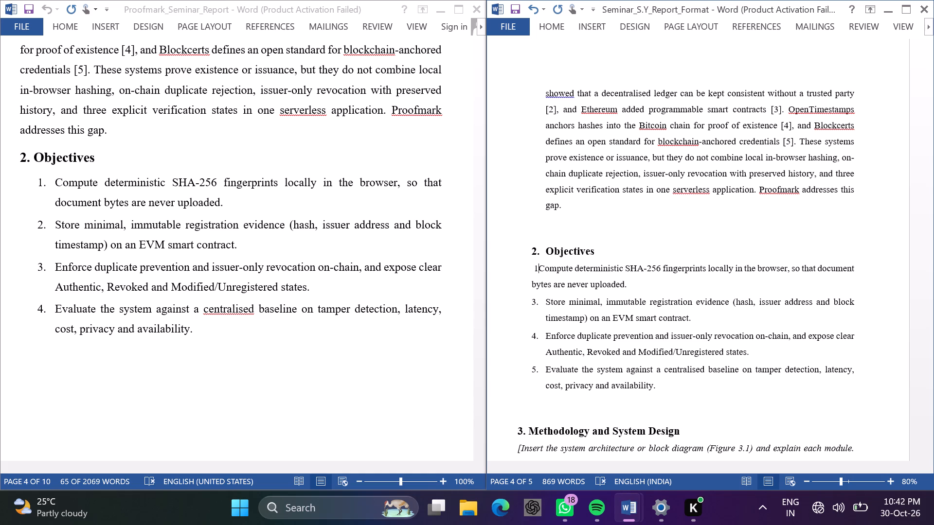
{"action": "key", "text": "BackSpace"}
{"action": "key", "text": "space"}
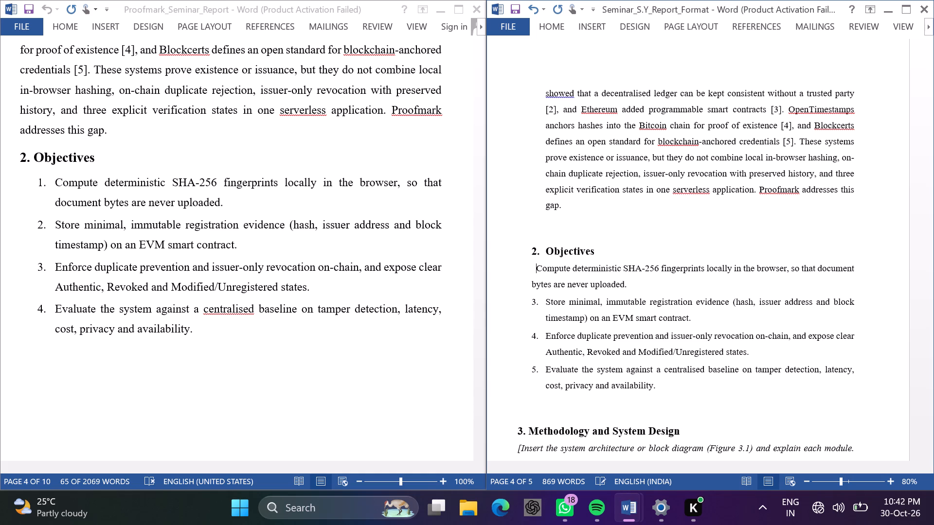
{"action": "key", "text": "space"}
{"action": "key", "text": "space"}
{"action": "key", "text": "space"}
{"action": "key", "text": "space"}
{"action": "key", "text": "space"}
{"action": "key", "text": "space"}
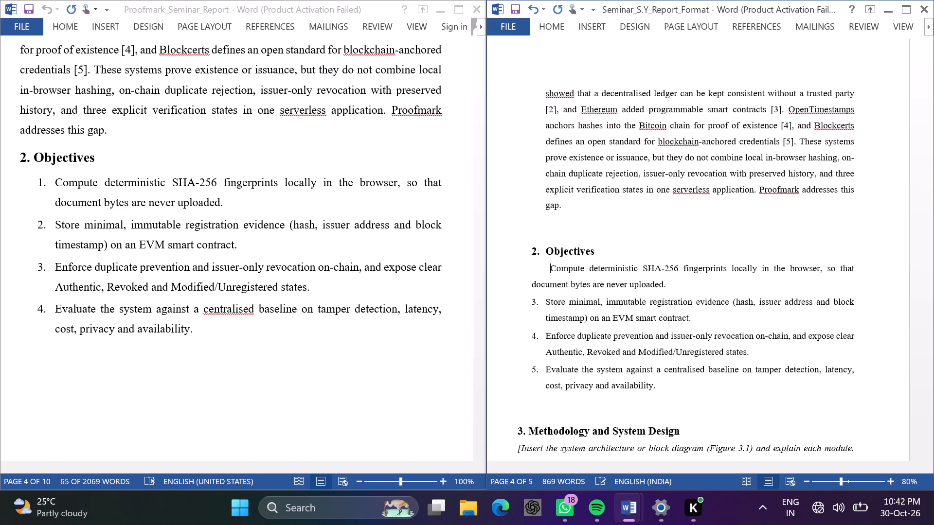
{"action": "key", "text": "space"}
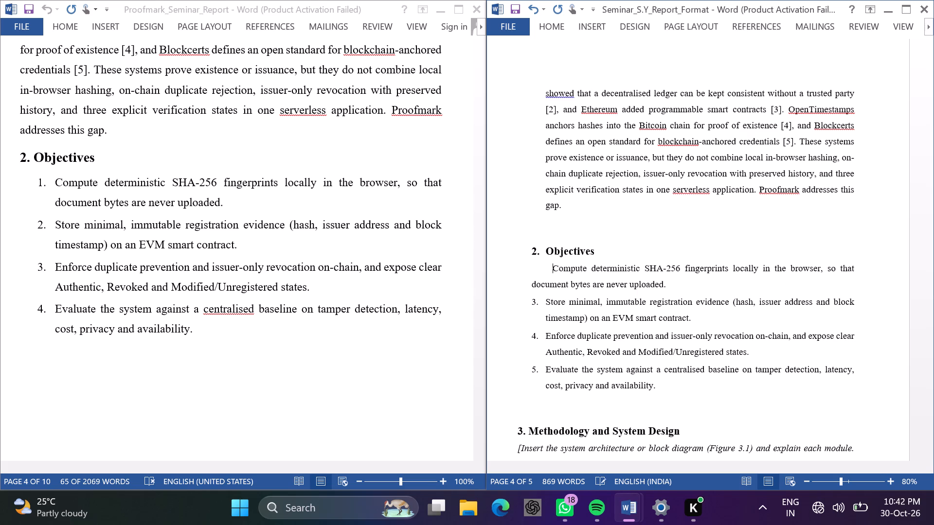
{"action": "type", "text": "1."}
{"action": "key", "text": "space"}
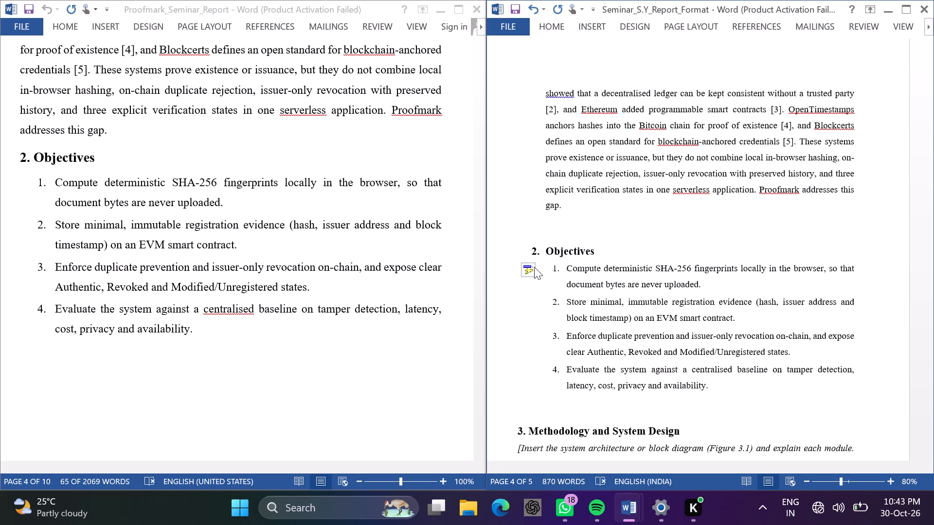
Delete the bracketed instruction under "3. Methodology and System Design" in Seminar_S.Y_Report_Format, leaving an empty line there.
{"action": "scroll", "coordinate": [589, 246], "scroll_direction": "down", "scroll_amount": 1}
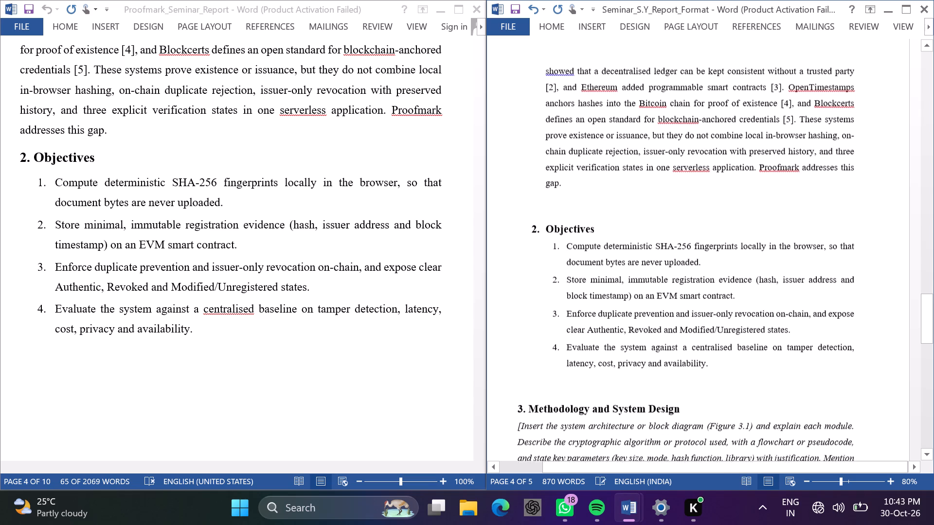
{"action": "scroll", "coordinate": [589, 246], "scroll_direction": "down", "scroll_amount": 4}
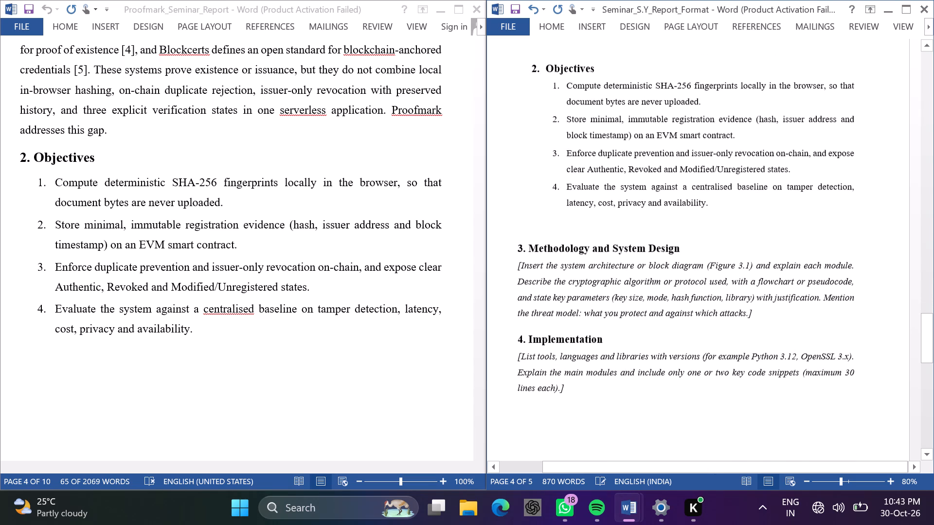
{"action": "scroll", "coordinate": [589, 246], "scroll_direction": "down", "scroll_amount": 2}
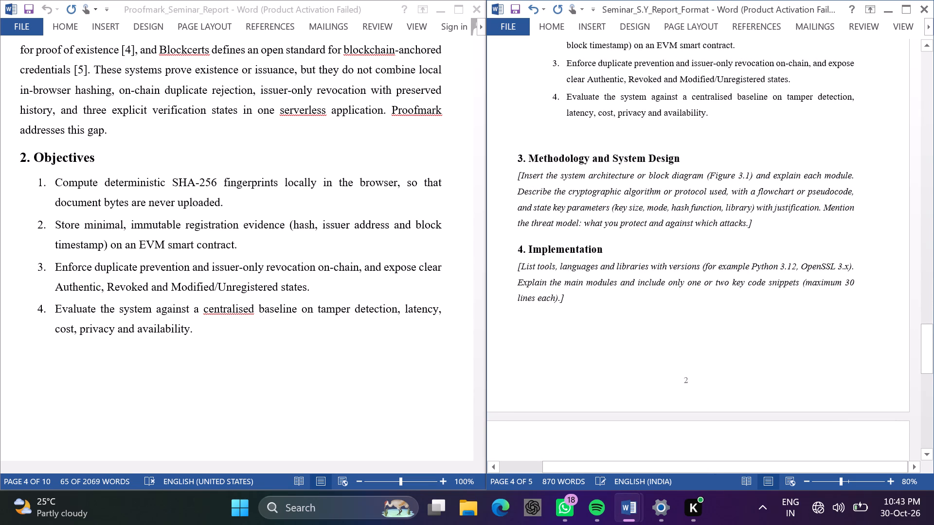
{"action": "scroll", "coordinate": [383, 259], "scroll_direction": "down", "scroll_amount": 5}
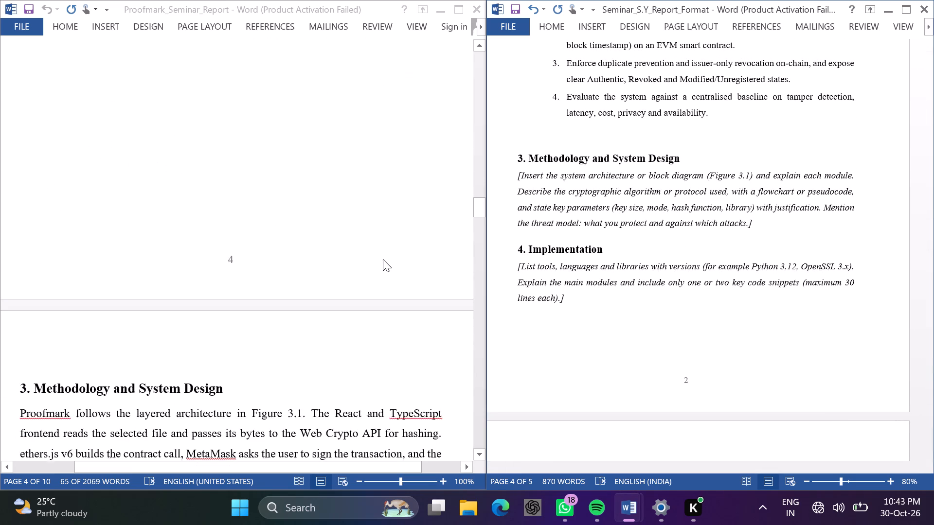
{"action": "scroll", "coordinate": [383, 259], "scroll_direction": "down", "scroll_amount": 3}
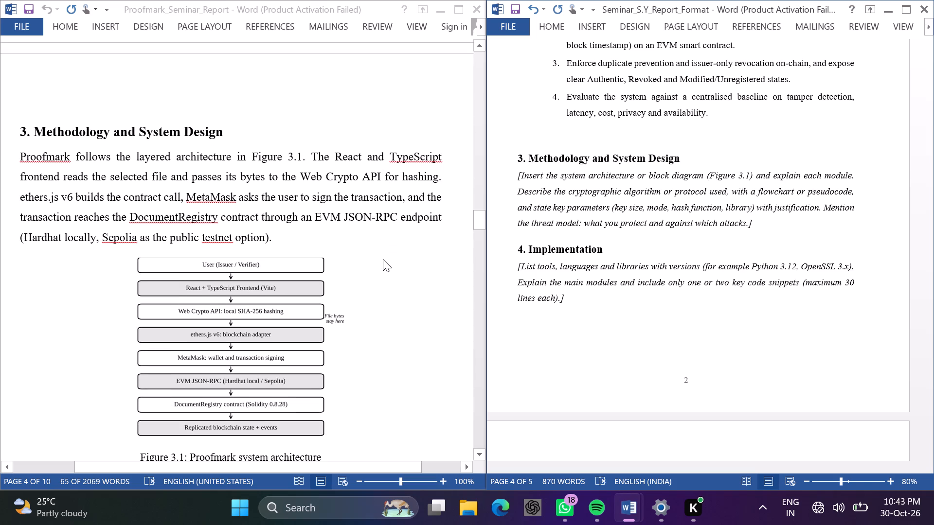
{"action": "scroll", "coordinate": [383, 259], "scroll_direction": "down", "scroll_amount": 1}
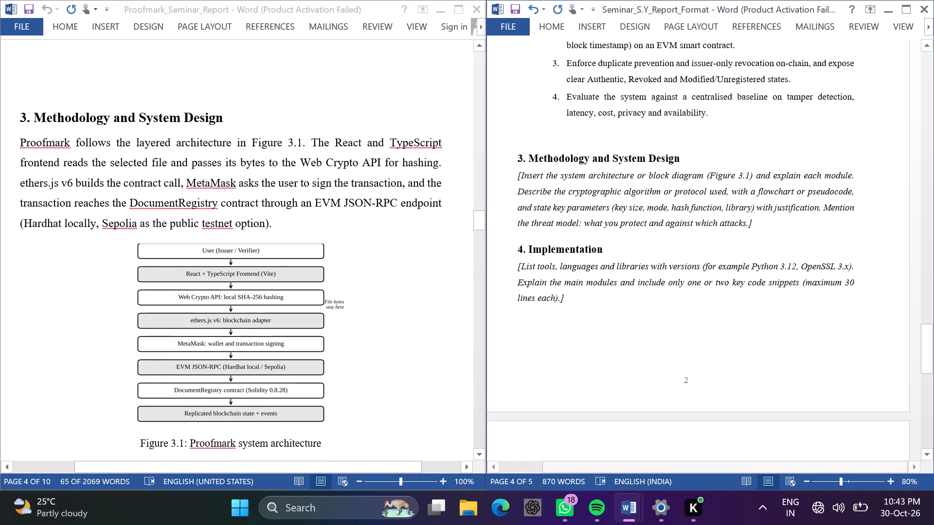
{"action": "left_click_drag", "start_coordinate": [525, 173], "coordinate": [819, 233]}
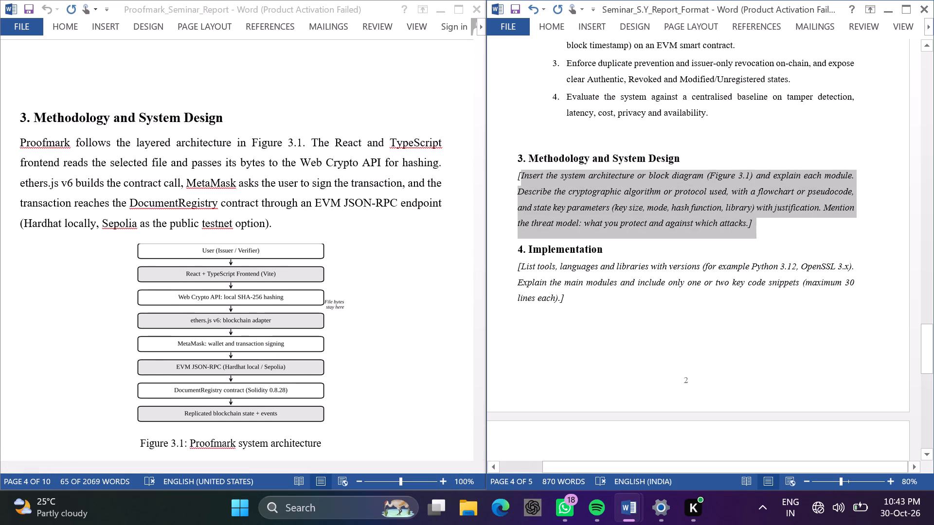
{"action": "key", "text": "BackSpace"}
{"action": "key", "text": "BackSpace"}
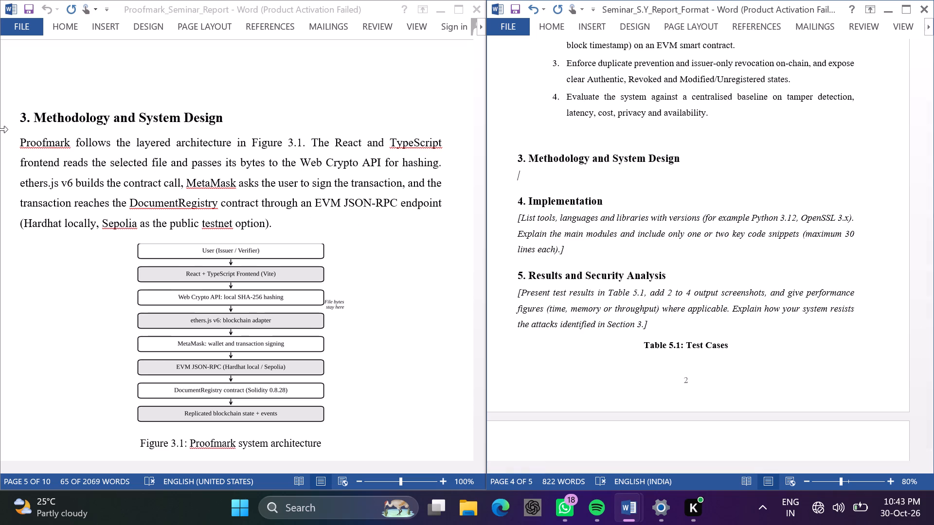
Copy the opening Methodology and System Design paragraph from Proofmark_Seminar_Report under the same heading in Seminar_S.Y_Report_Format, with leading spaces before it.
{"action": "left_click", "coordinate": [18, 138]}
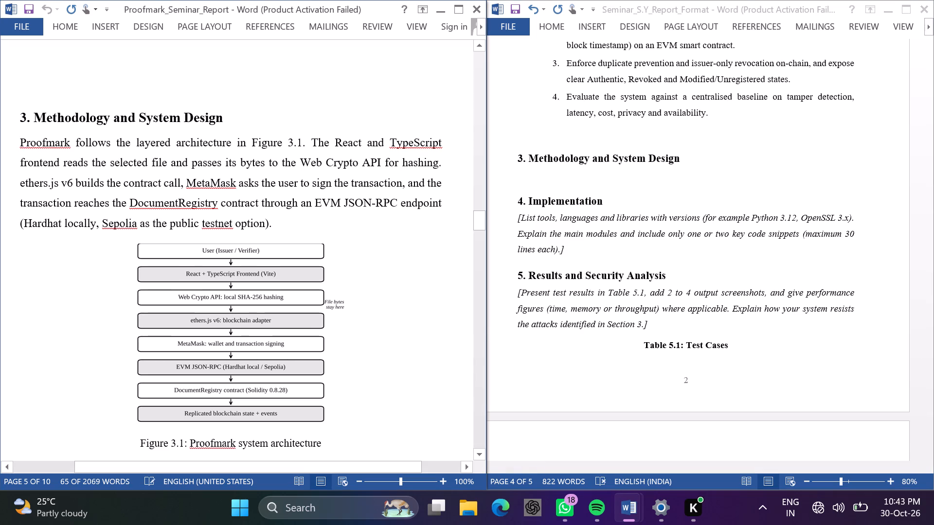
{"action": "left_click_drag", "start_coordinate": [19, 138], "coordinate": [162, 339]}
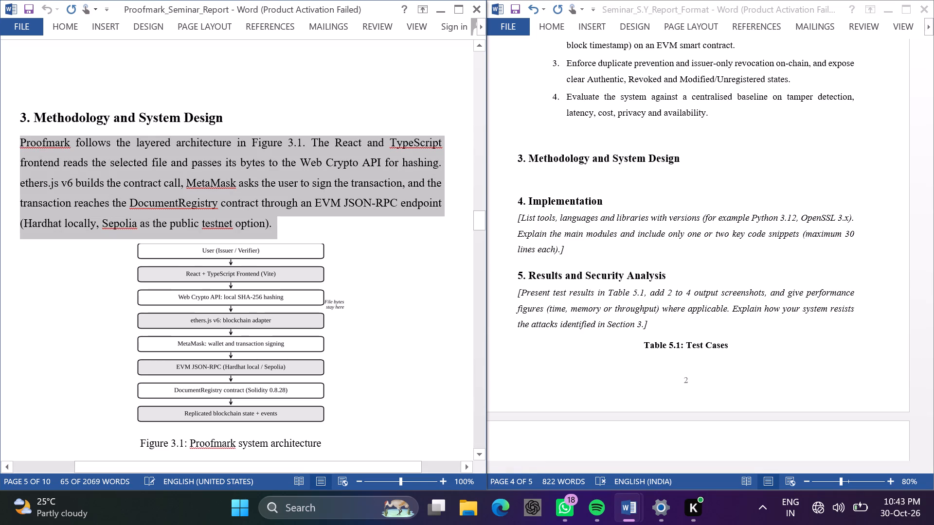
{"action": "left_click_drag", "start_coordinate": [162, 339], "coordinate": [314, 283]}
{"action": "left_click_drag", "start_coordinate": [314, 283], "coordinate": [299, 228]}
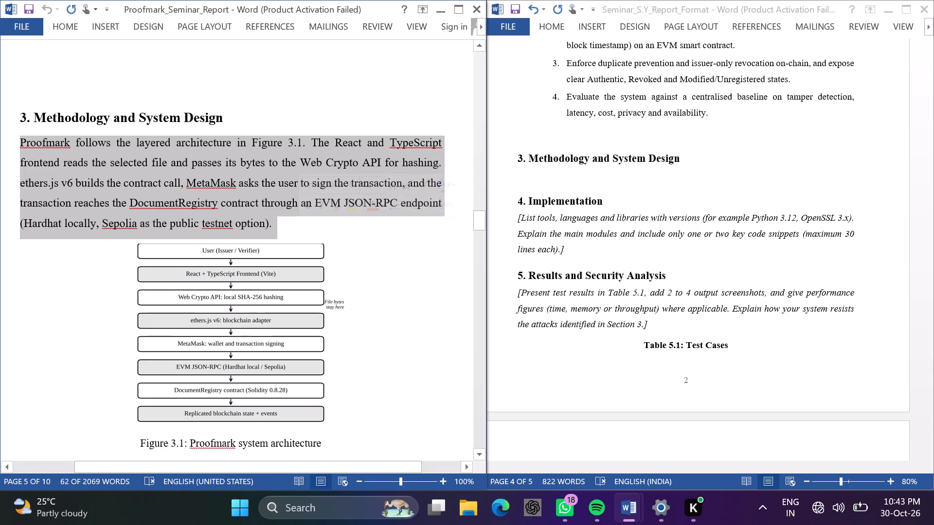
{"action": "key", "text": "ctrl+c"}
{"action": "scroll", "coordinate": [369, 279], "scroll_direction": "down", "scroll_amount": 1}
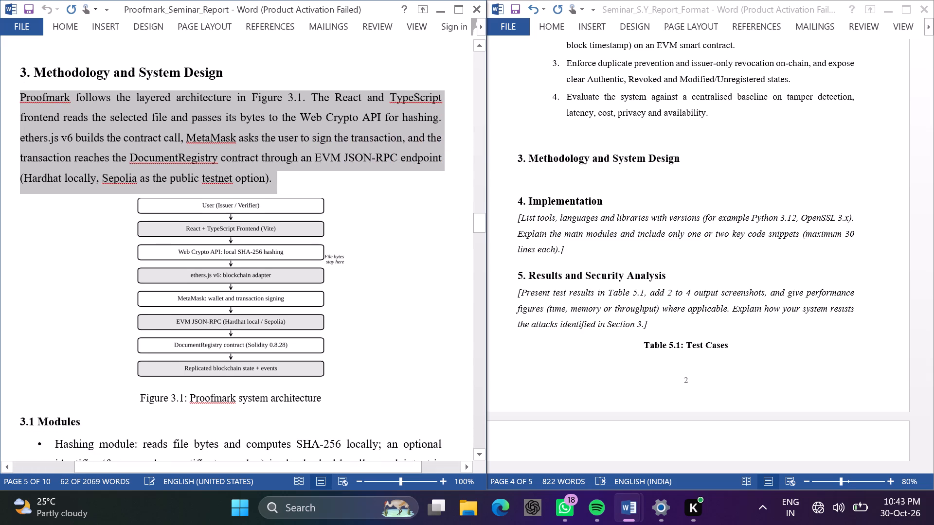
{"action": "scroll", "coordinate": [369, 279], "scroll_direction": "down", "scroll_amount": 1}
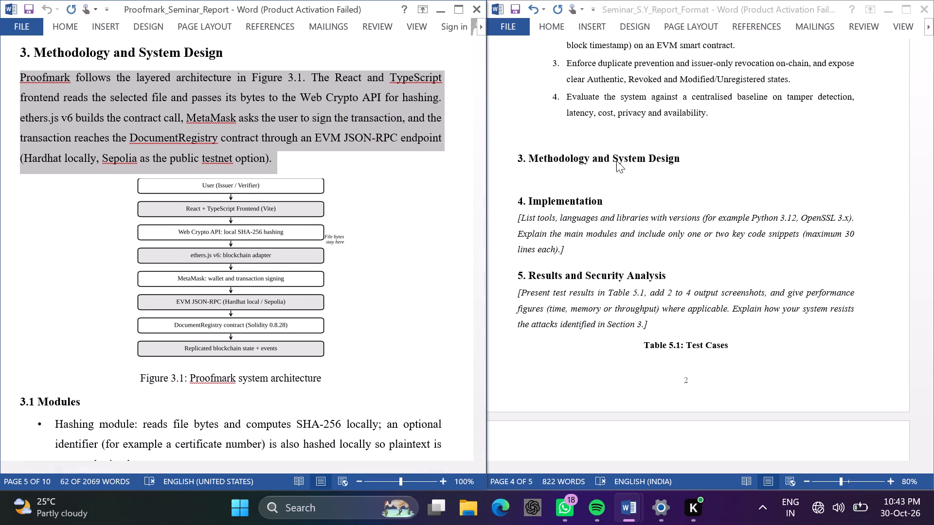
{"action": "left_click", "coordinate": [616, 169]}
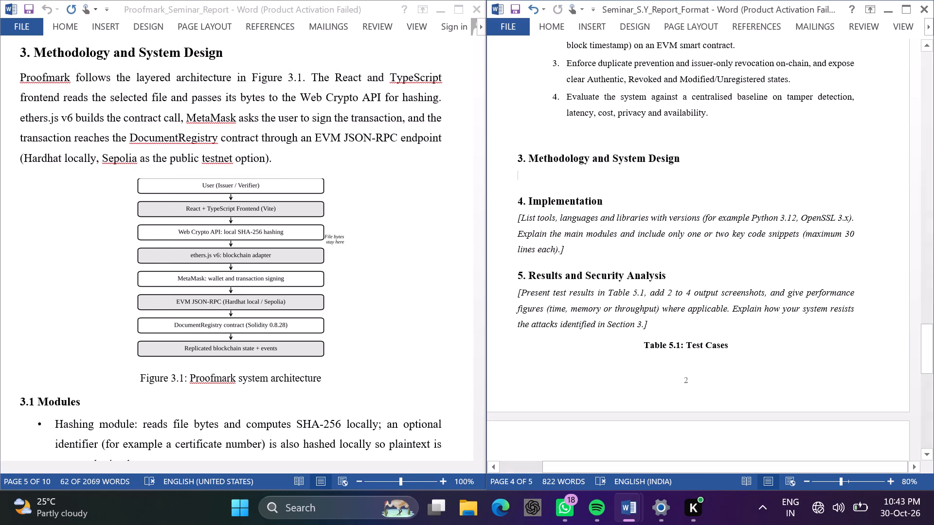
{"action": "key", "text": "space"}
{"action": "key", "text": "space"}
{"action": "key", "text": "space"}
{"action": "key", "text": "space"}
{"action": "key", "text": "space"}
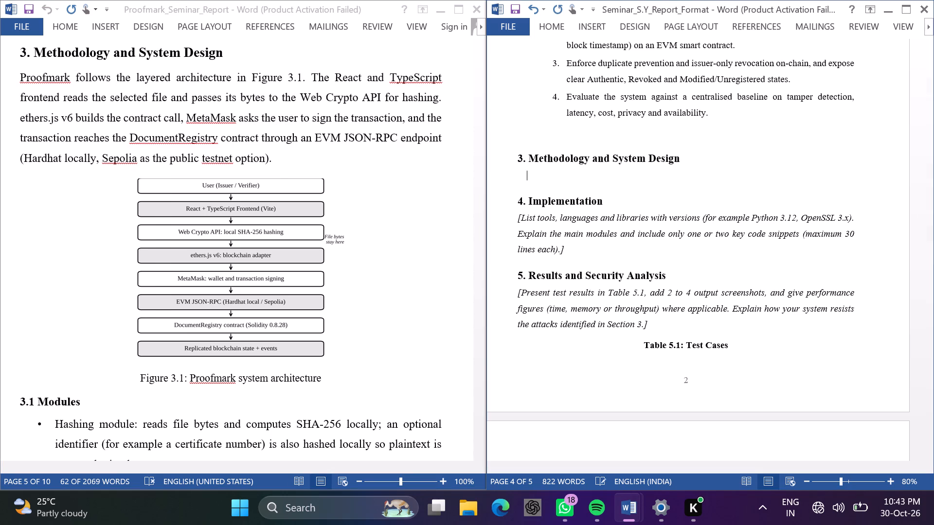
{"action": "key", "text": "space"}
{"action": "key", "text": "space"}
{"action": "key", "text": "space"}
{"action": "key", "text": "space"}
{"action": "key", "text": "ctrl+v"}
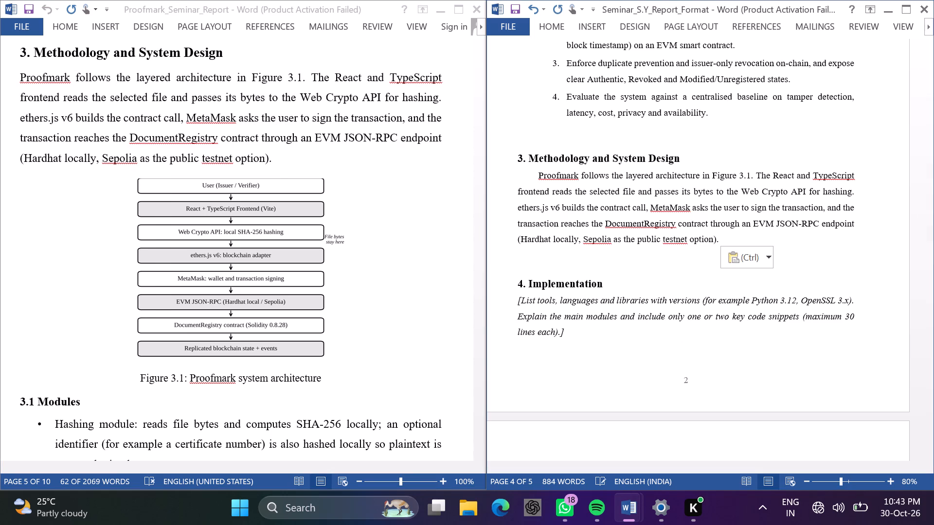
Remove the leading spaces before the opening Methodology and System Design paragraph, keeping it on its own unnumbered line under the heading.
{"action": "left_click", "coordinate": [536, 177]}
{"action": "key", "text": "BackSpace"}
{"action": "key", "text": "BackSpace"}
{"action": "key", "text": "BackSpace"}
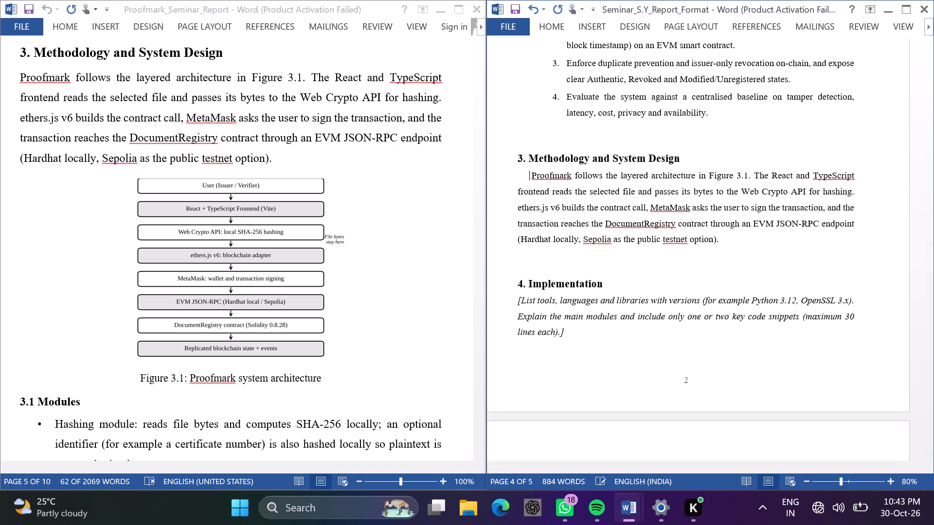
{"action": "key", "text": "BackSpace"}
{"action": "key", "text": "BackSpace"}
{"action": "key", "text": "BackSpace"}
{"action": "key", "text": "BackSpace"}
{"action": "key", "text": "BackSpace"}
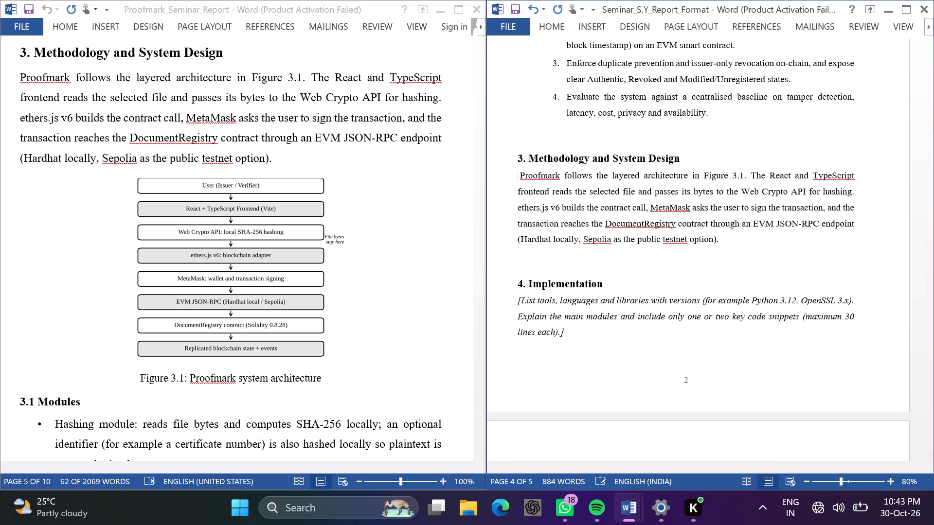
{"action": "key", "text": "BackSpace"}
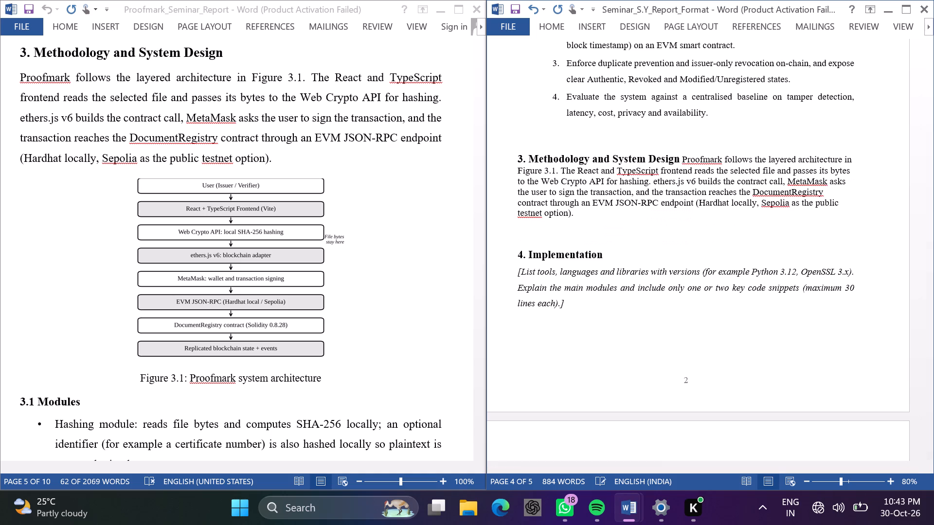
{"action": "key", "text": "Return"}
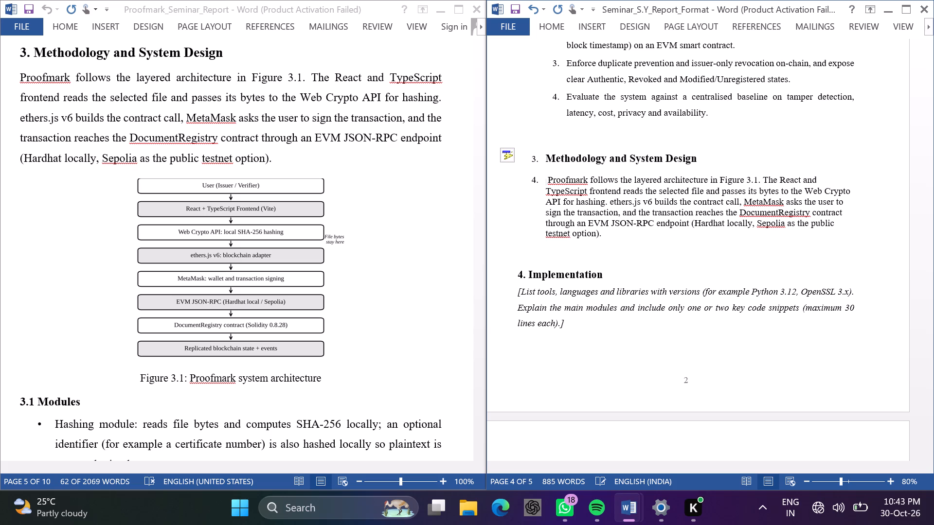
{"action": "key", "text": "BackSpace"}
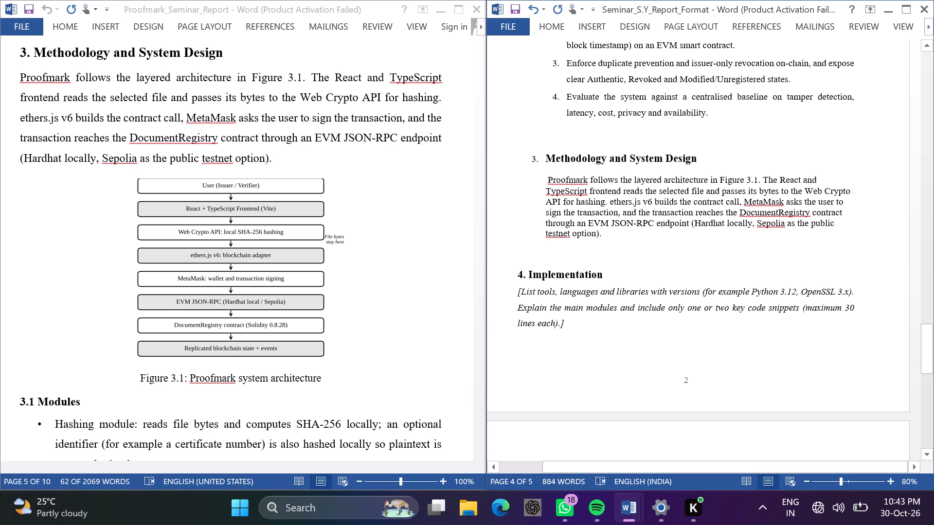
Copy the system architecture diagram from Proofmark_Seminar_Report onto a new line below the Methodology paragraph in Seminar_S.Y_Report_Format, with leading spaces before it.
{"action": "left_click", "coordinate": [290, 256]}
{"action": "left_click_drag", "start_coordinate": [290, 256], "coordinate": [290, 332]}
{"action": "left_click", "coordinate": [290, 332]}
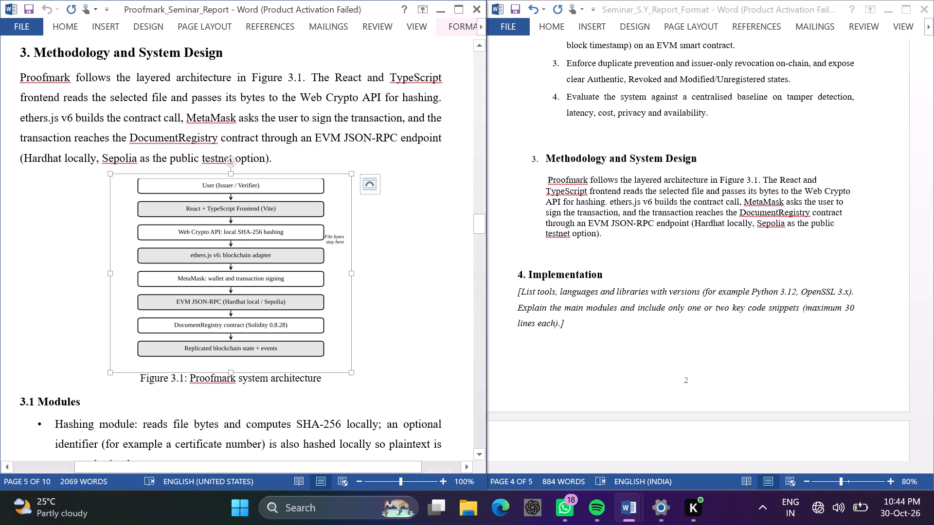
{"action": "key", "text": "ctrl+c"}
{"action": "left_click", "coordinate": [595, 367]}
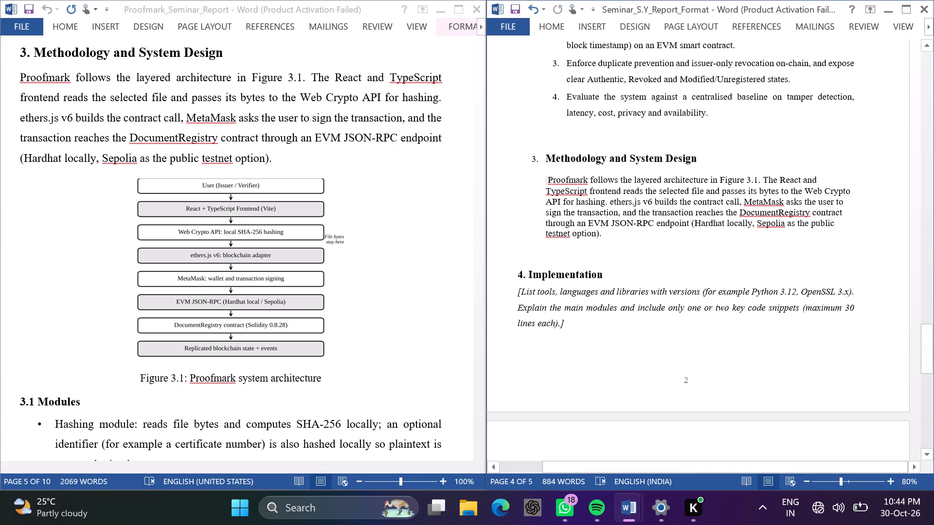
{"action": "left_click", "coordinate": [578, 325]}
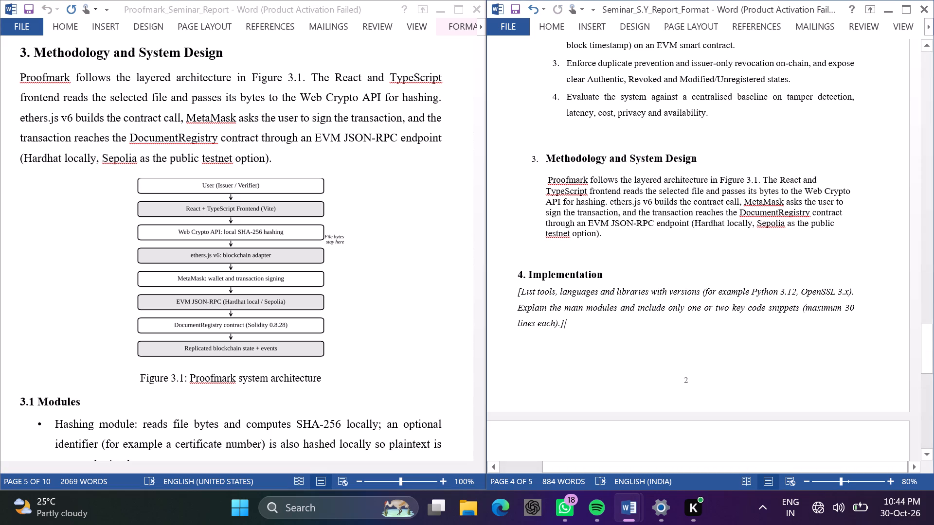
{"action": "left_click", "coordinate": [621, 242]}
{"action": "key", "text": "Return"}
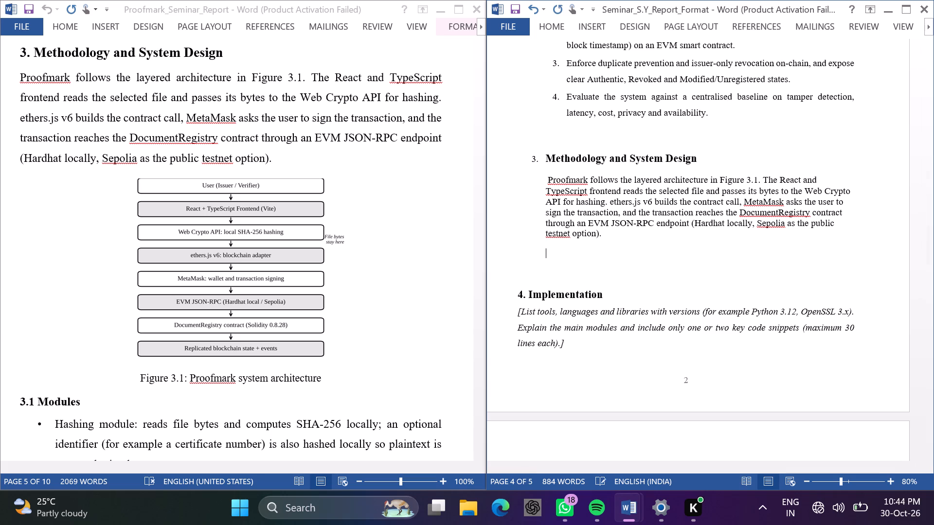
{"action": "key", "text": "space"}
{"action": "key", "text": "space"}
{"action": "key", "text": "space"}
{"action": "key", "text": "space"}
{"action": "key", "text": "space"}
{"action": "key", "text": "space"}
{"action": "key", "text": "space"}
{"action": "key", "text": "space"}
{"action": "key", "text": "ctrl+v"}
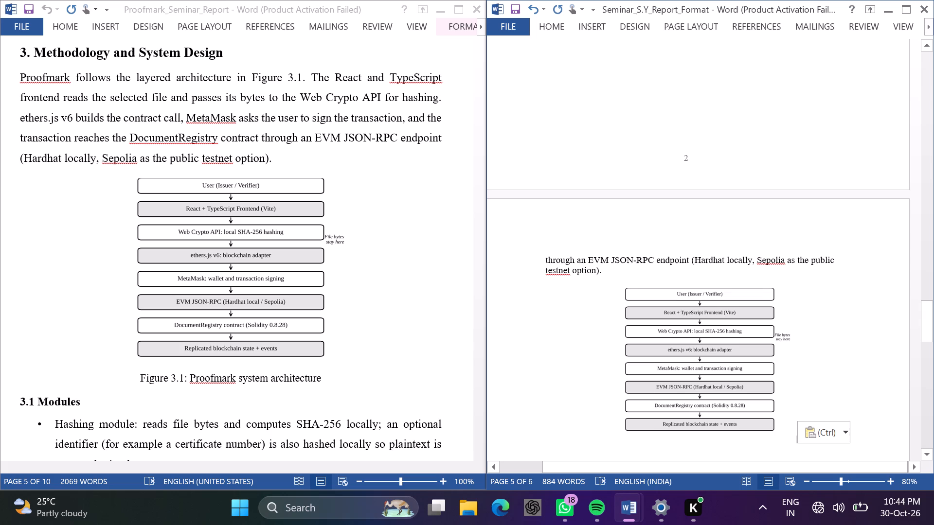
Copy everything from "3.1 Modules" through the "3.4 Threat model" paragraph in Proofmark_Seminar_Report onto a new line below the architecture diagram in Seminar_S.Y_Report_Format.
{"action": "scroll", "coordinate": [621, 351], "scroll_direction": "down", "scroll_amount": 1}
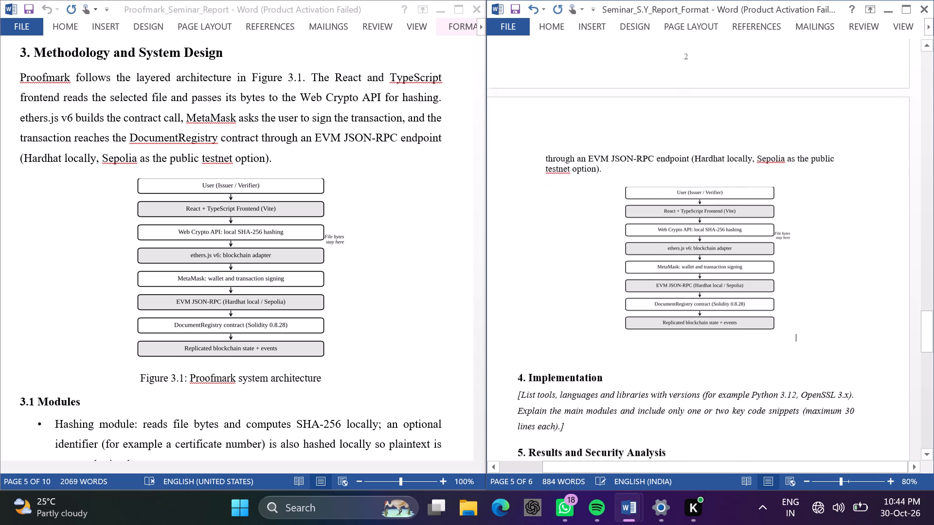
{"action": "scroll", "coordinate": [621, 351], "scroll_direction": "down", "scroll_amount": 3}
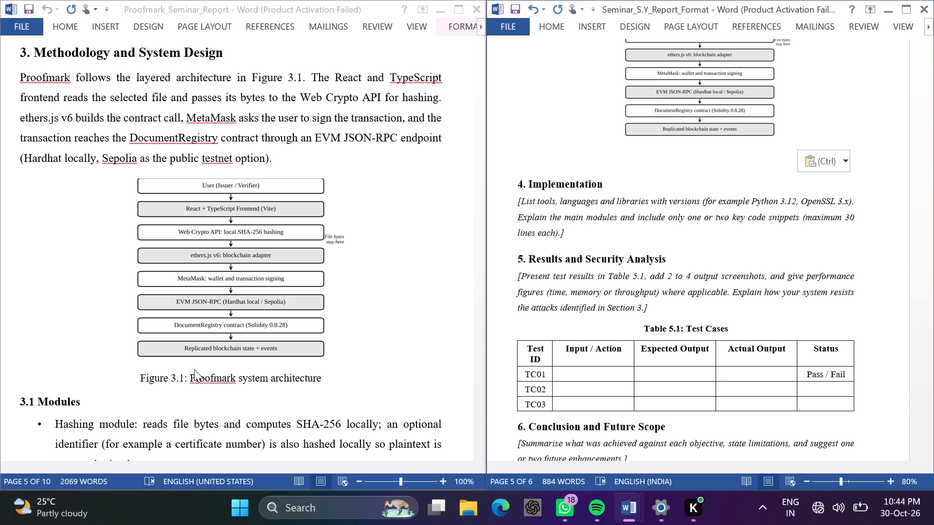
{"action": "left_click", "coordinate": [150, 375]}
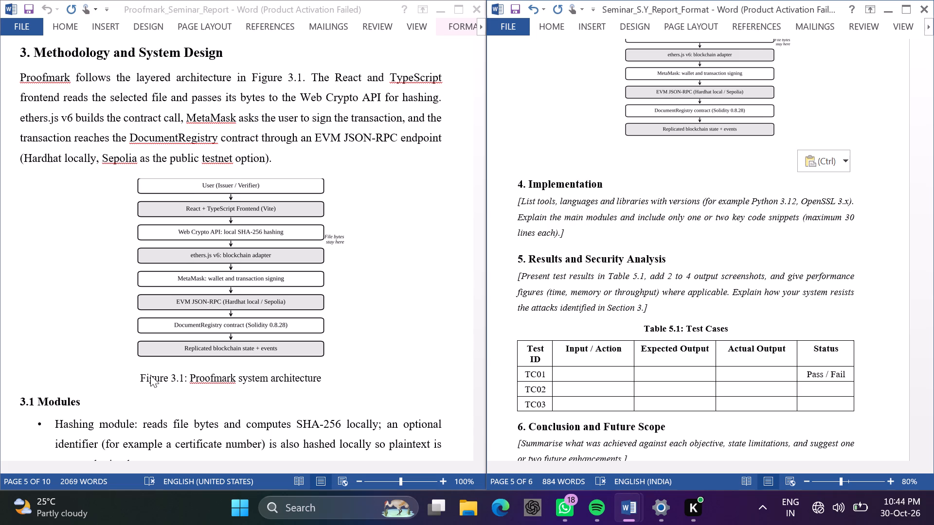
{"action": "left_click", "coordinate": [145, 380]}
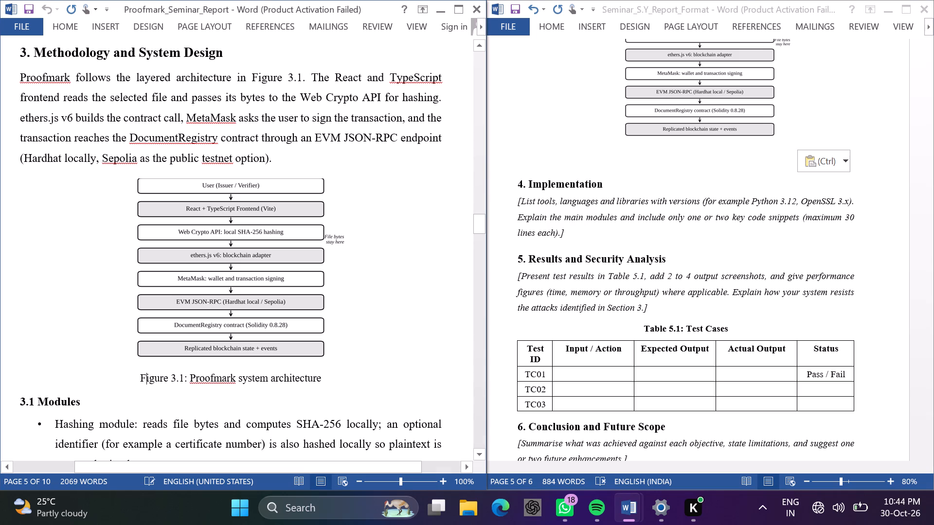
{"action": "left_click", "coordinate": [139, 380]}
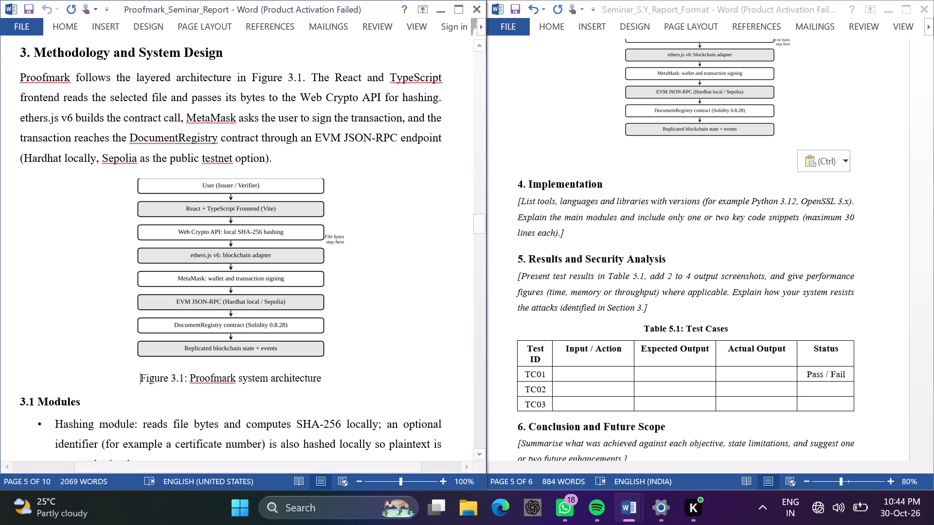
{"action": "scroll", "coordinate": [383, 274], "scroll_direction": "down", "scroll_amount": 3}
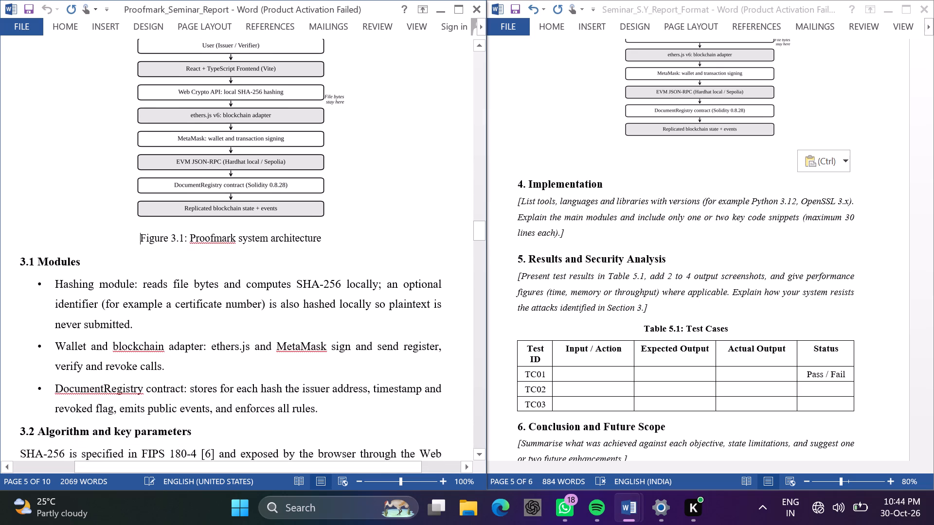
{"action": "scroll", "coordinate": [383, 274], "scroll_direction": "down", "scroll_amount": 2}
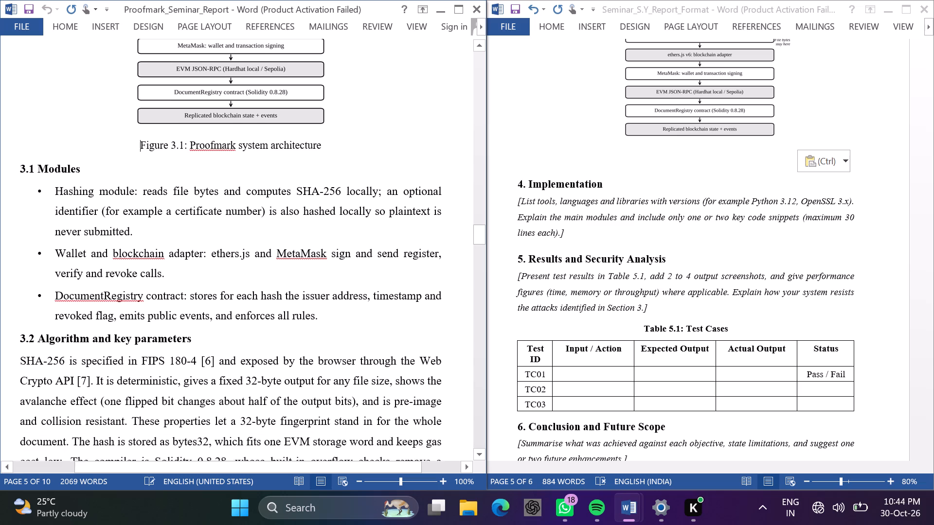
{"action": "scroll", "coordinate": [383, 274], "scroll_direction": "down", "scroll_amount": 1}
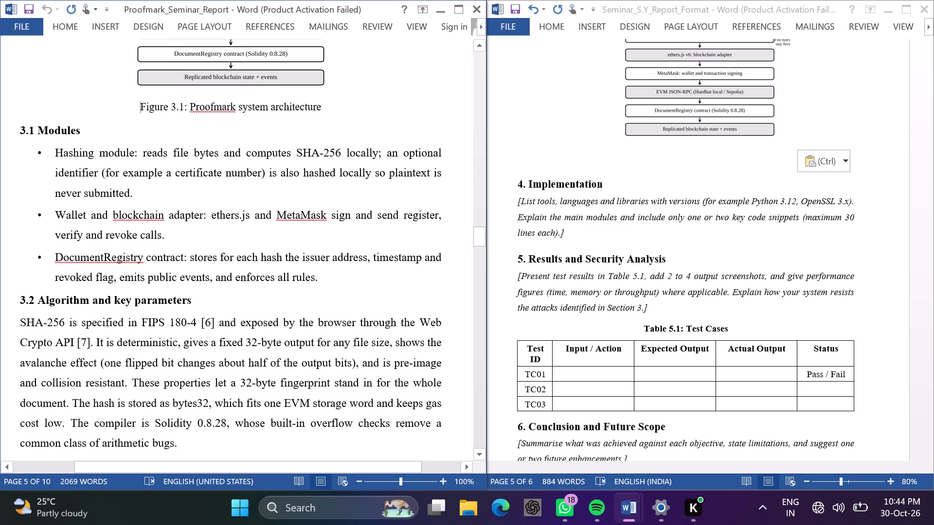
{"action": "left_click_drag", "start_coordinate": [19, 125], "coordinate": [123, 500]}
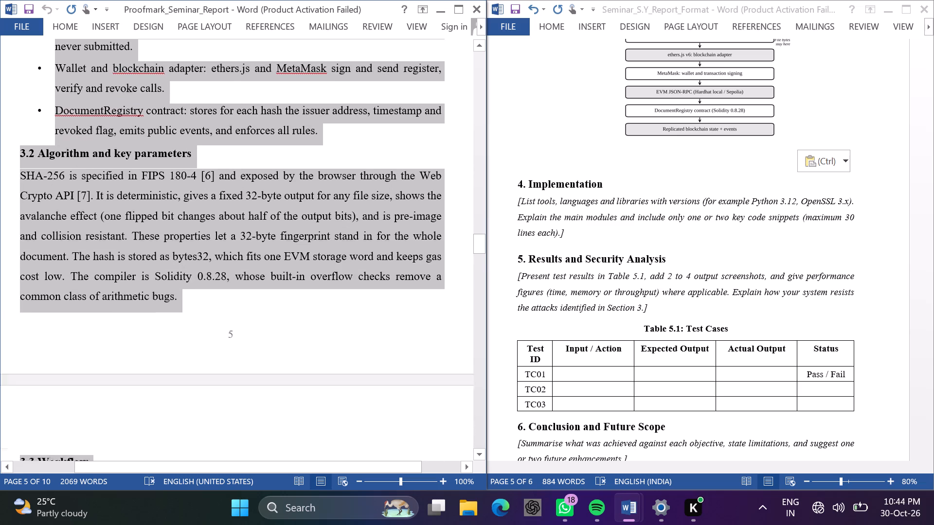
{"action": "left_click_drag", "start_coordinate": [123, 500], "coordinate": [119, 446]}
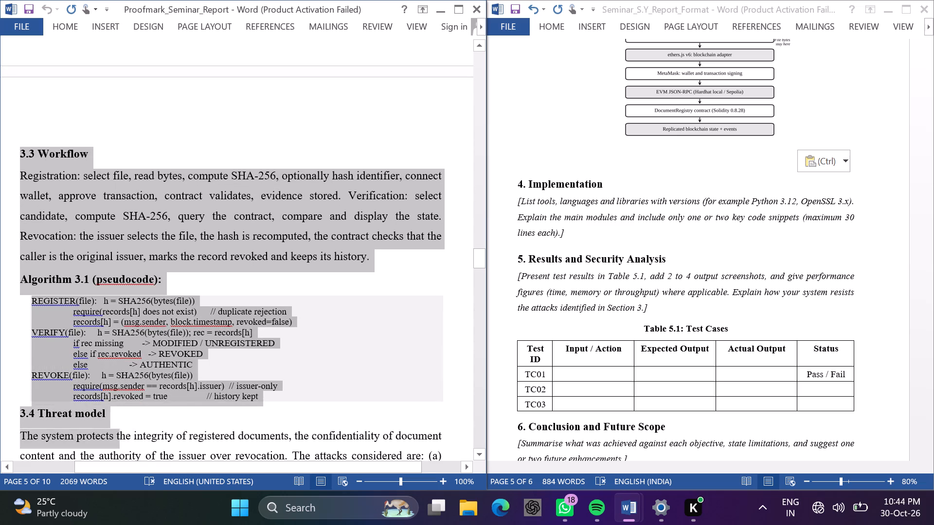
{"action": "left_click_drag", "start_coordinate": [119, 446], "coordinate": [146, 199]}
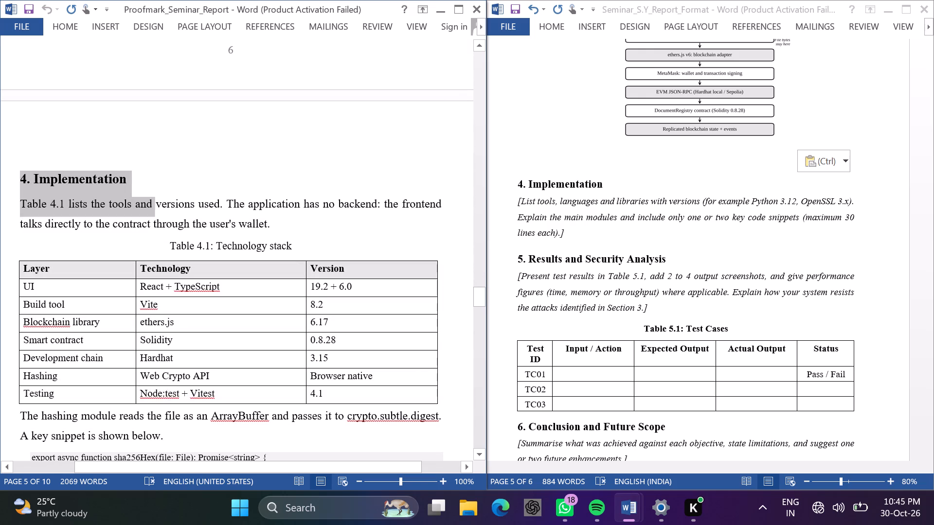
{"action": "left_click_drag", "start_coordinate": [146, 199], "coordinate": [189, 43]}
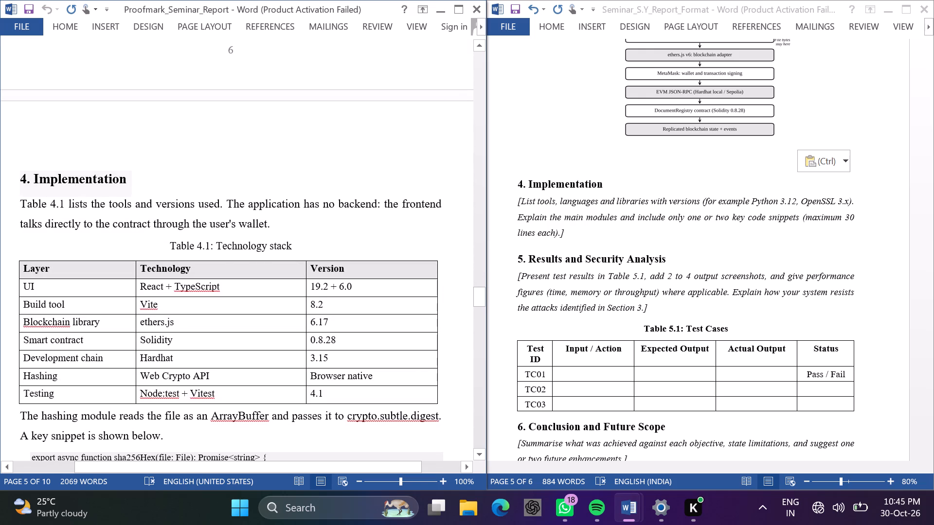
{"action": "left_click_drag", "start_coordinate": [189, 43], "coordinate": [232, 178]}
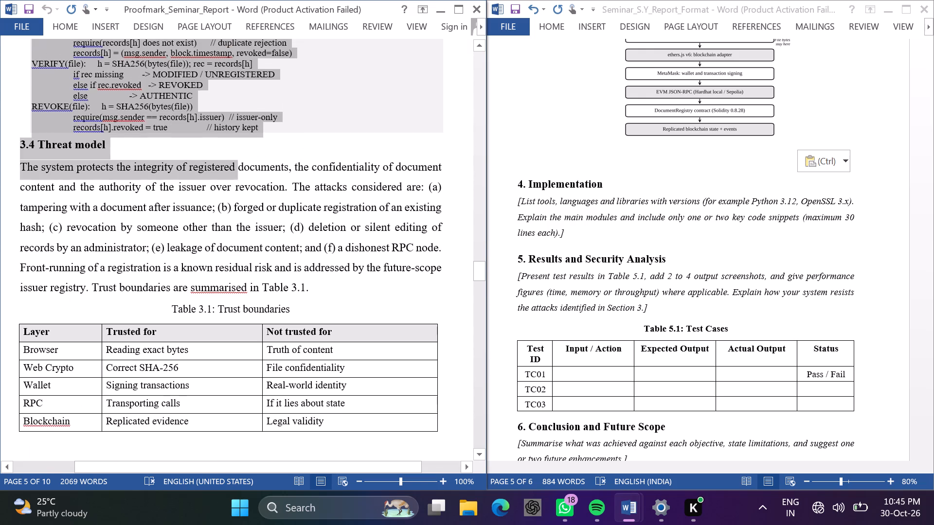
{"action": "left_click_drag", "start_coordinate": [232, 178], "coordinate": [313, 283]}
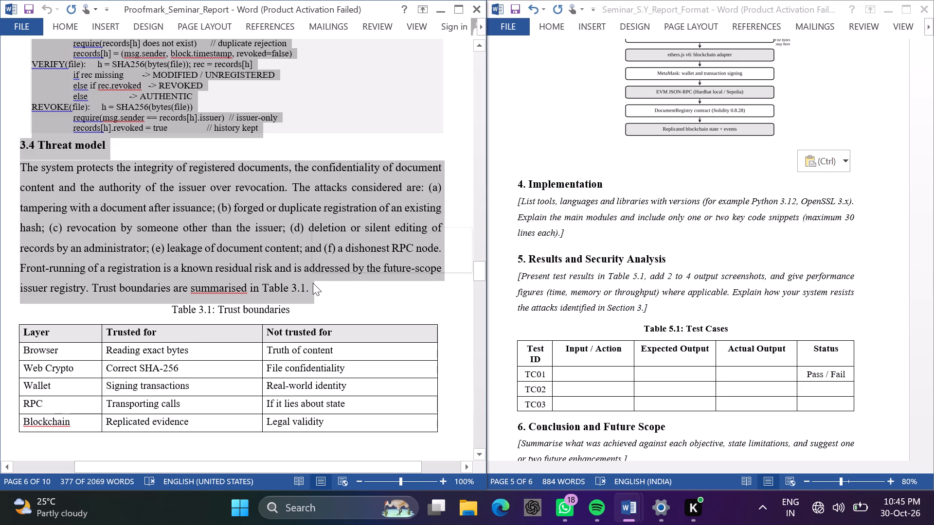
{"action": "key", "text": "ctrl+c"}
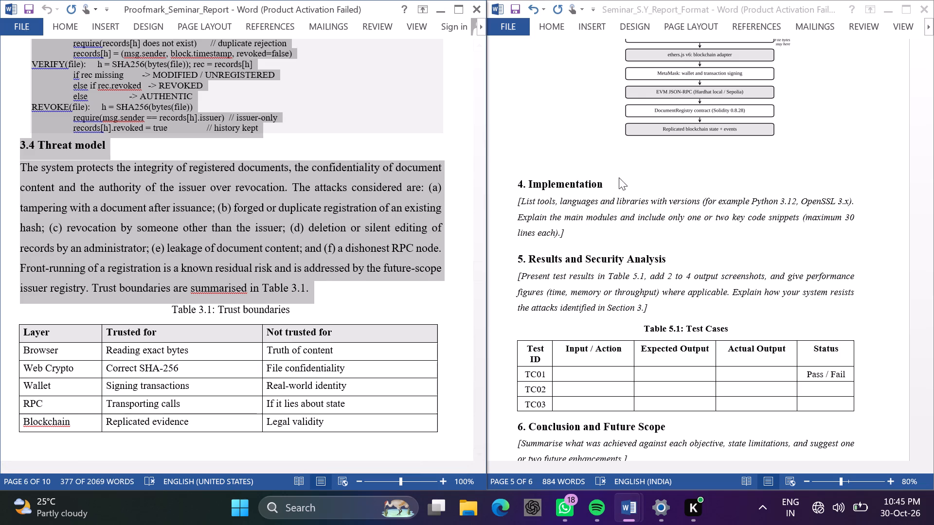
{"action": "left_click", "coordinate": [657, 157]}
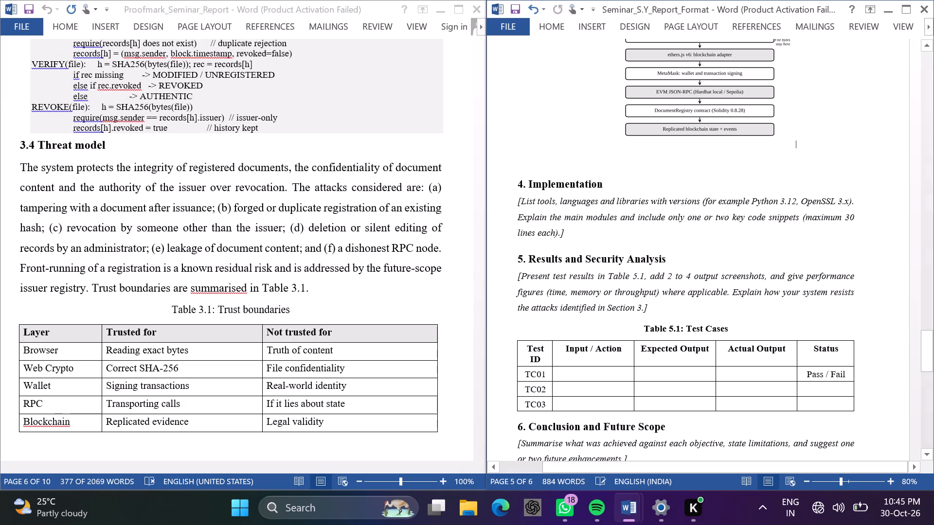
{"action": "key", "text": "Return"}
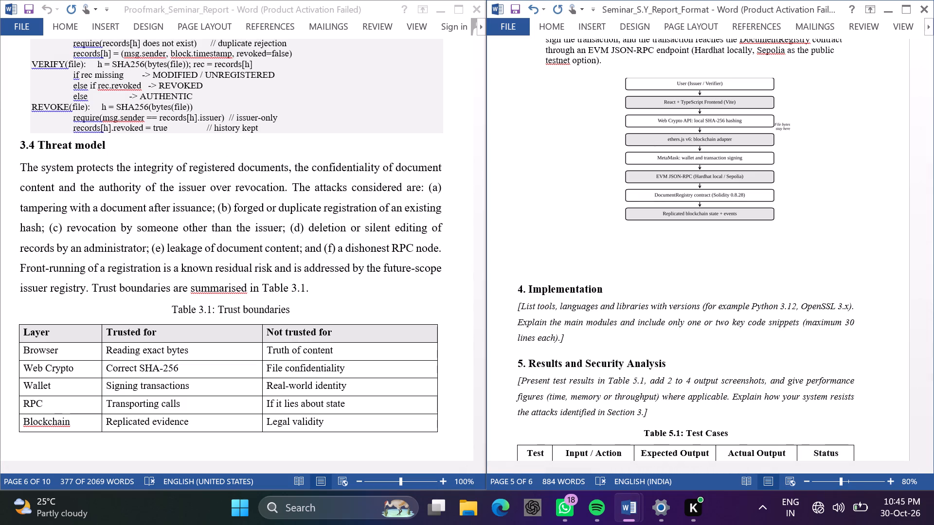
{"action": "key", "text": "ctrl+v"}
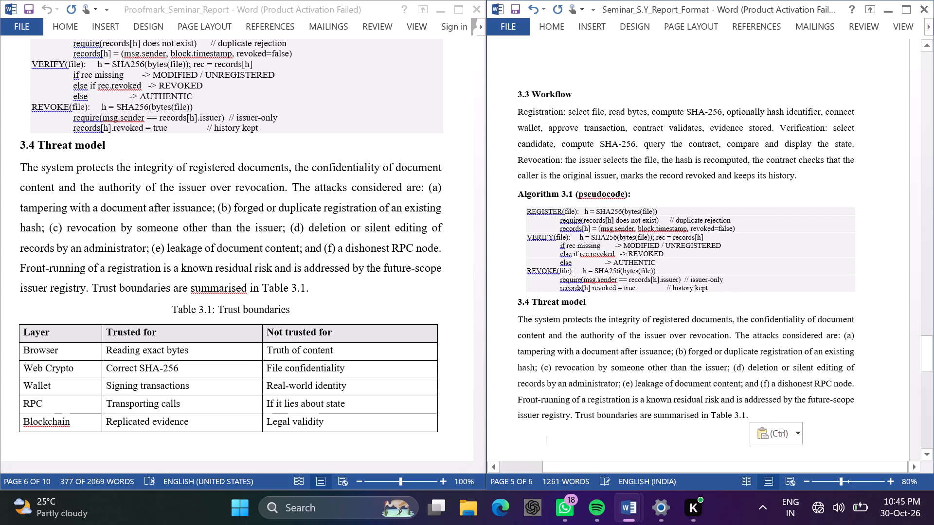
Review the layout of the Methodology section in Seminar_S.Y_Report_Format, from its heading and diagram through pasted sections 3.1 to 3.4.
{"action": "scroll", "coordinate": [657, 157], "scroll_direction": "up", "scroll_amount": 7}
{"action": "scroll", "coordinate": [657, 157], "scroll_direction": "down", "scroll_amount": 1}
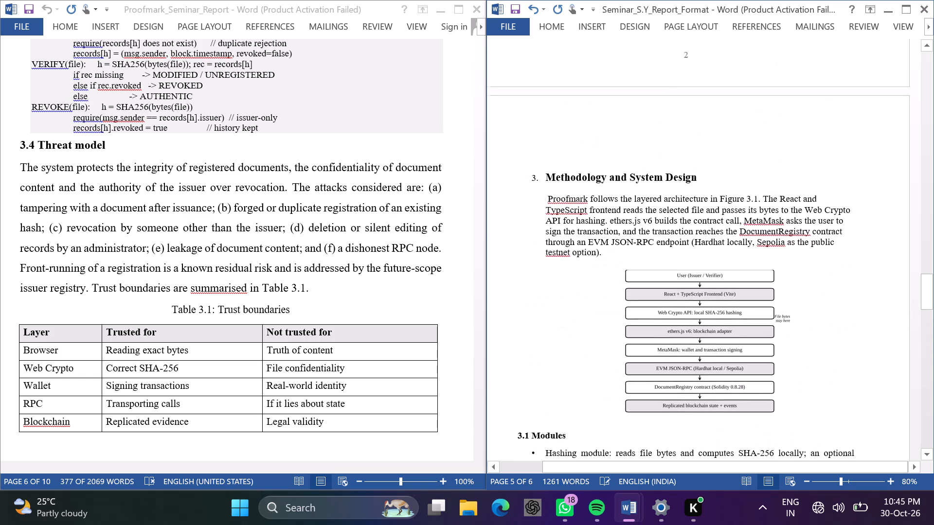
{"action": "scroll", "coordinate": [657, 157], "scroll_direction": "down", "scroll_amount": 4}
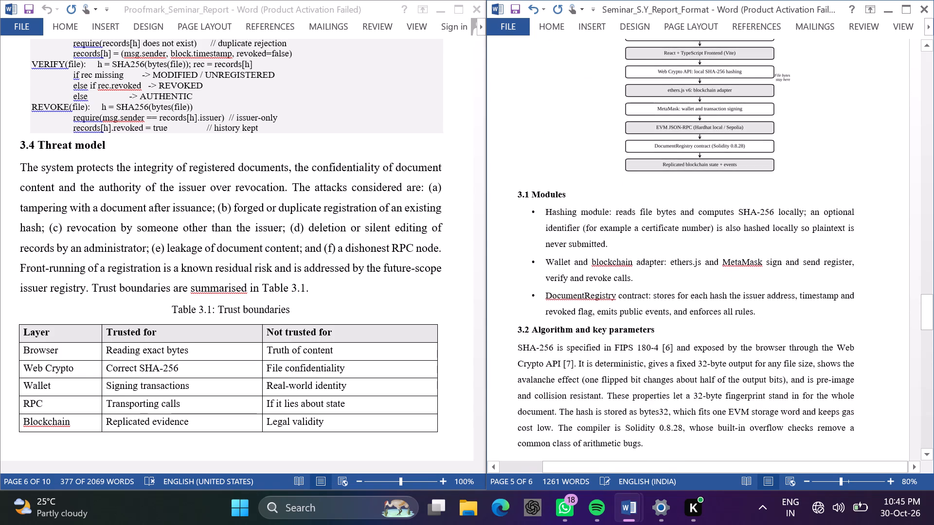
{"action": "scroll", "coordinate": [657, 157], "scroll_direction": "down", "scroll_amount": 5}
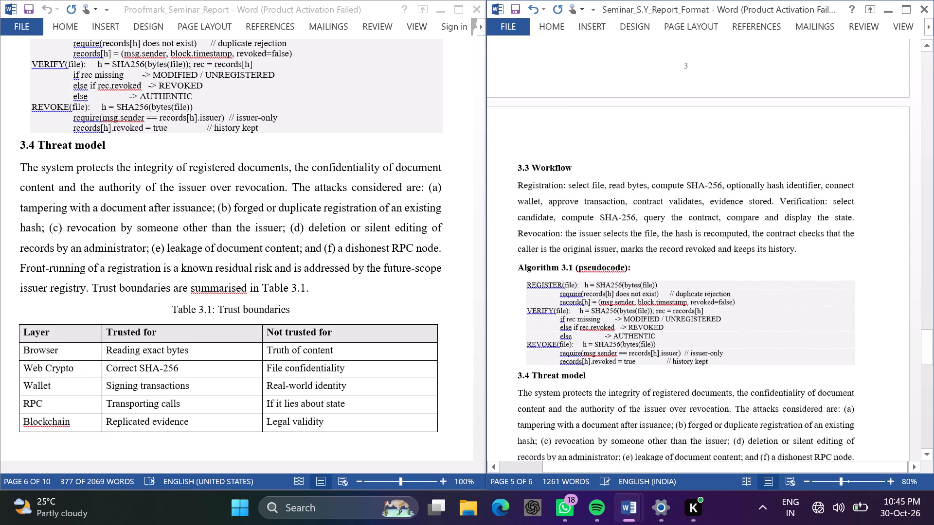
{"action": "scroll", "coordinate": [657, 157], "scroll_direction": "down", "scroll_amount": 2}
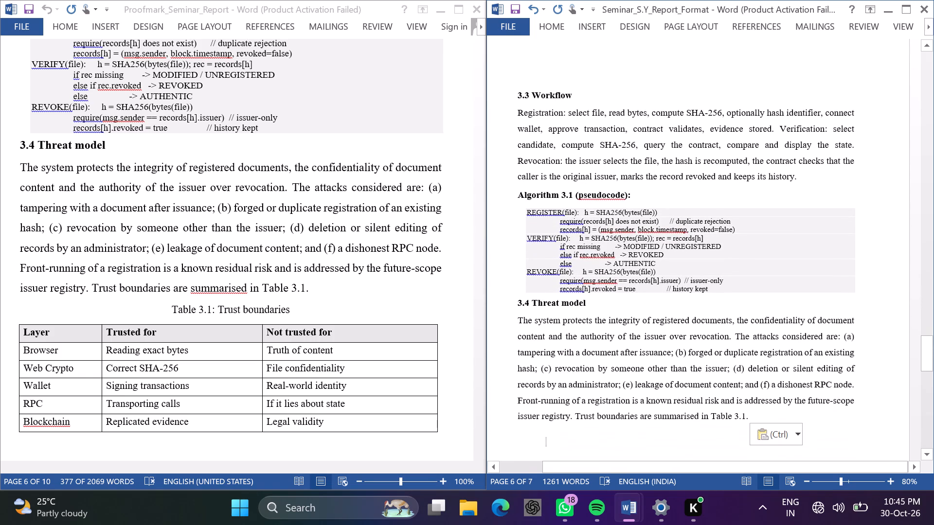
Switch to Proofmark_Seminar_Report and place the cursor inside the "Table 3.1: Trust boundaries" table below the 3.4 Threat model paragraph.
{"action": "scroll", "coordinate": [657, 157], "scroll_direction": "down", "scroll_amount": 1}
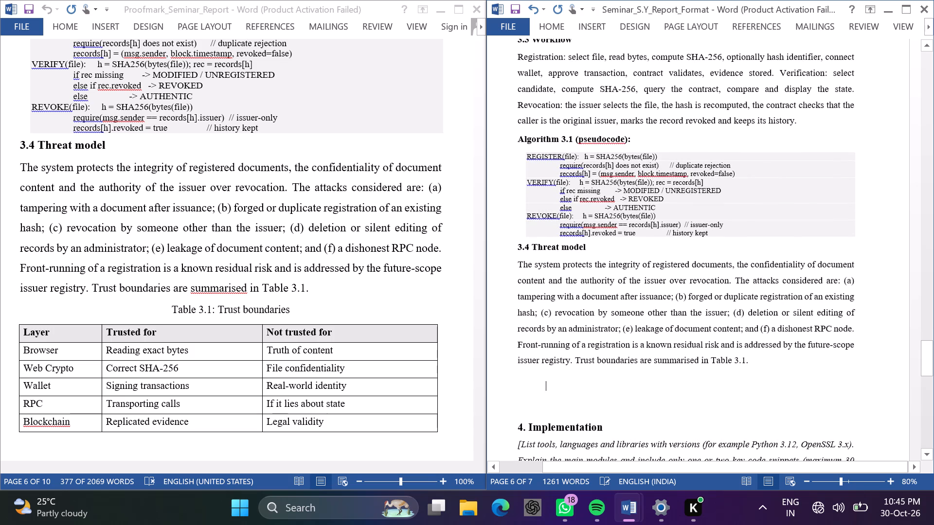
{"action": "scroll", "coordinate": [657, 157], "scroll_direction": "down", "scroll_amount": 1}
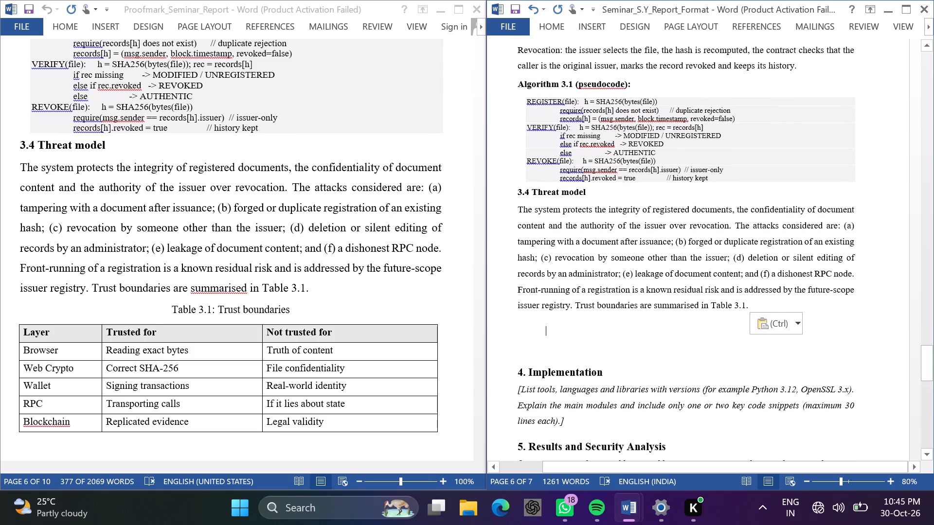
{"action": "left_click", "coordinate": [377, 347]}
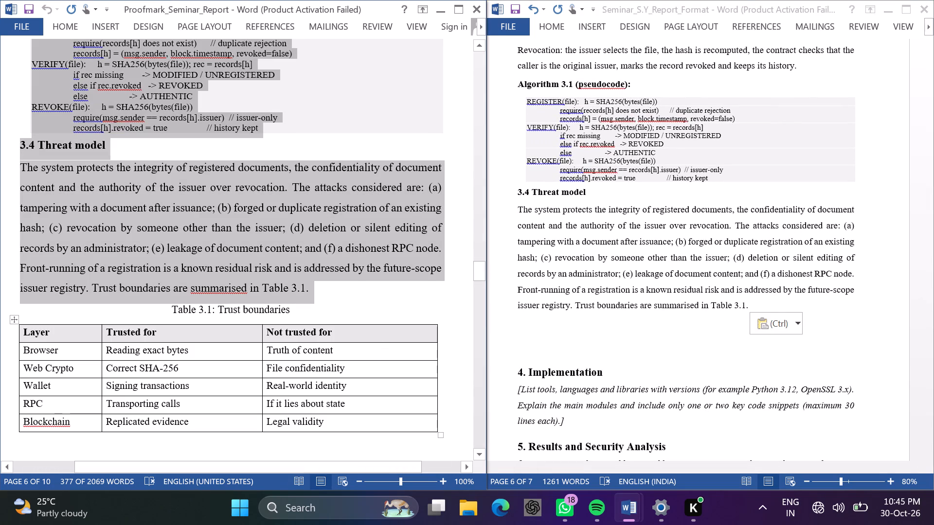
{"action": "left_click", "coordinate": [377, 347]}
{"action": "left_click", "coordinate": [377, 347]}
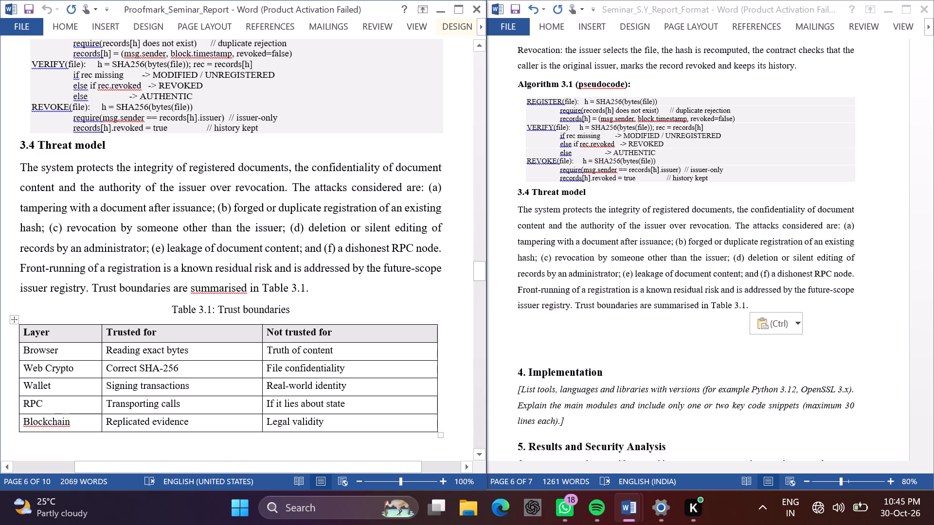
{"action": "scroll", "coordinate": [313, 207], "scroll_direction": "down", "scroll_amount": 2}
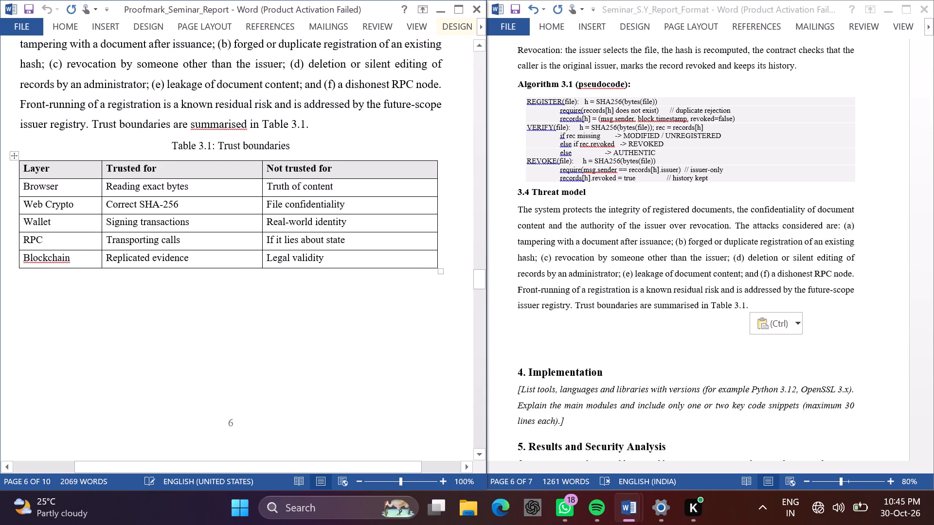
{"action": "left_click", "coordinate": [179, 279]}
{"action": "left_click", "coordinate": [159, 209]}
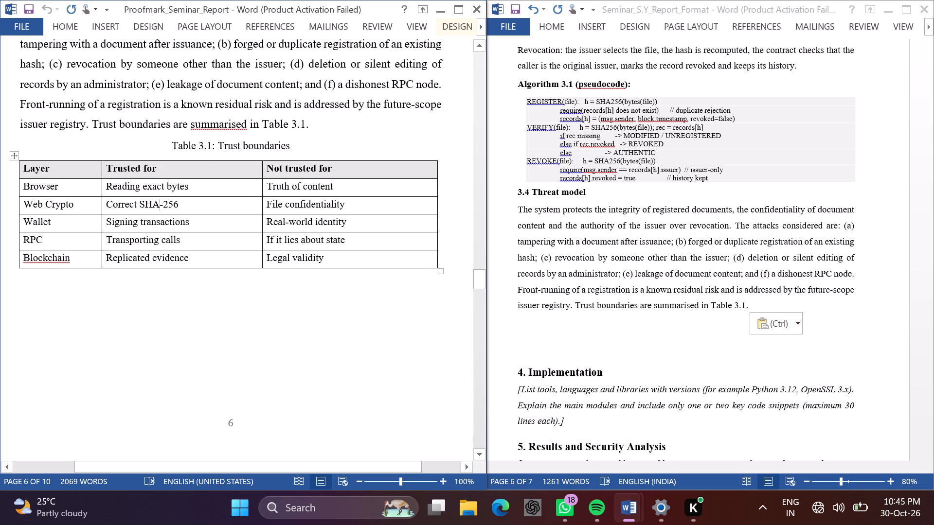
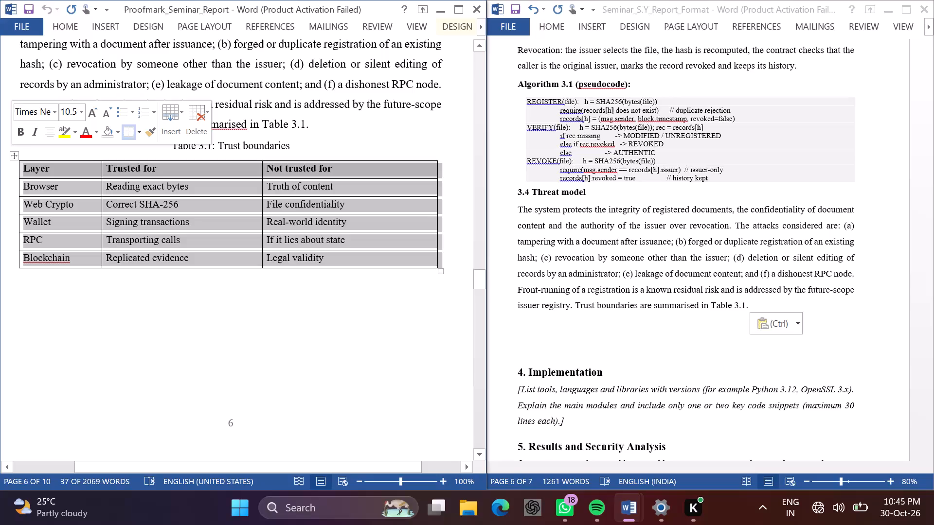
Copy the trust boundaries table from Proofmark_Seminar_Report into Seminar_S.Y_Report_Format, below the 3.4 Threat model paragraph with an empty line between them.
{"action": "key", "text": "ctrl+c"}
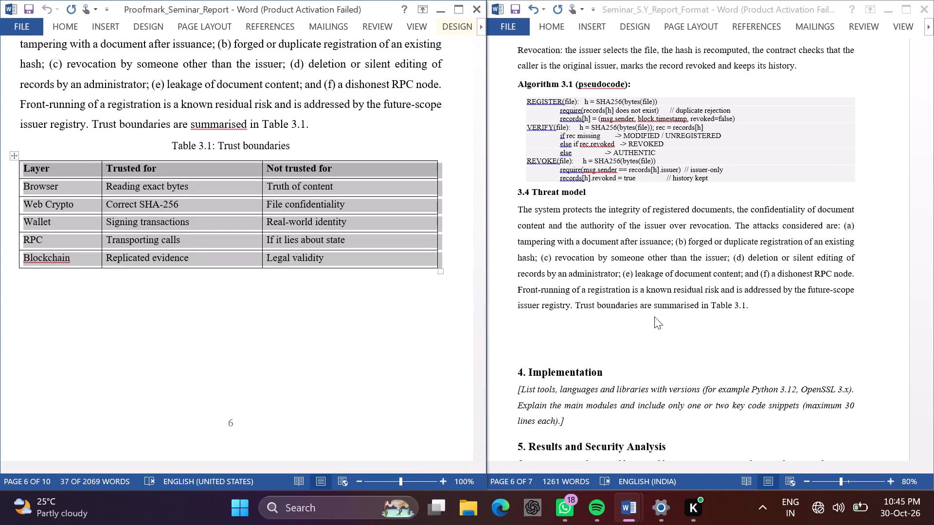
{"action": "left_click", "coordinate": [758, 303]}
{"action": "left_click", "coordinate": [758, 303]}
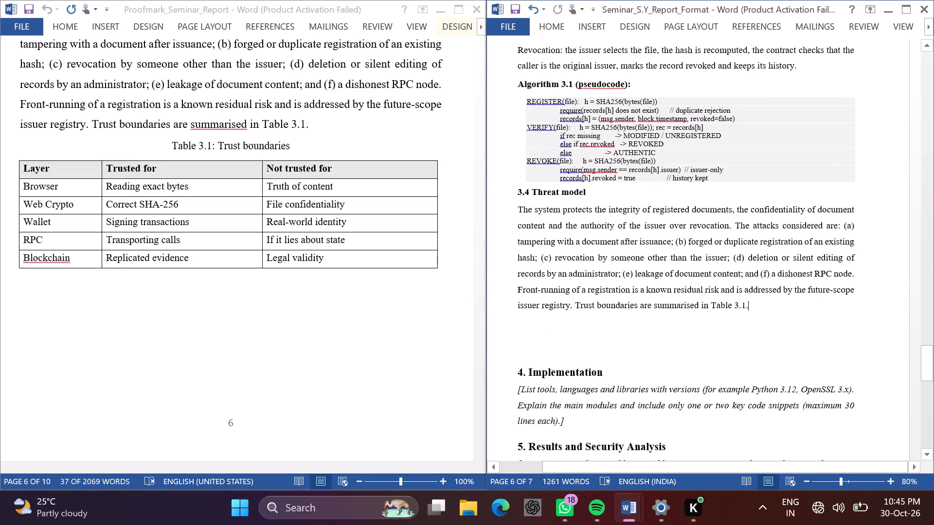
{"action": "key", "text": "Return"}
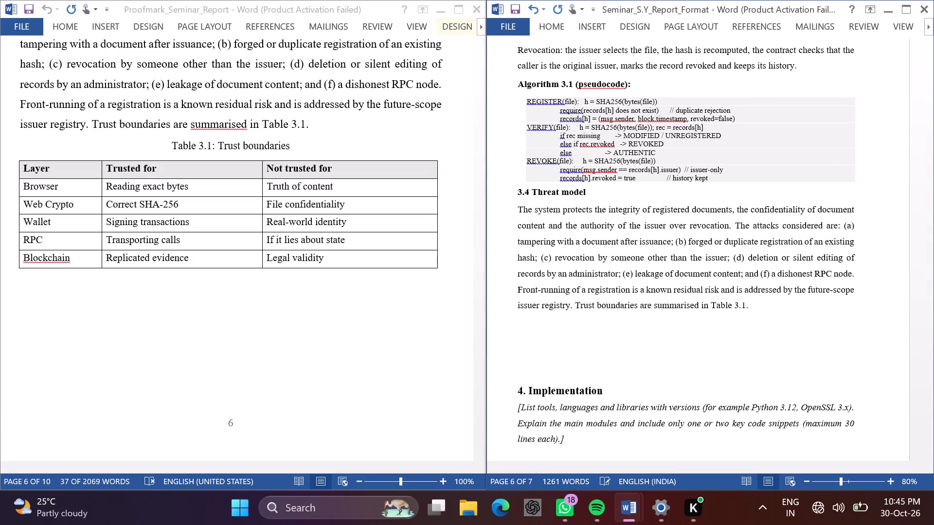
{"action": "key", "text": "Return"}
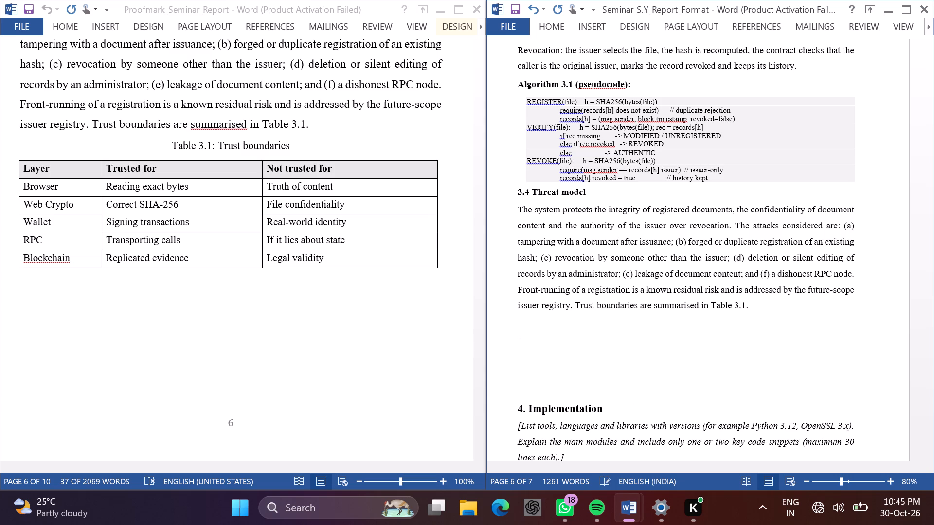
{"action": "key", "text": "ctrl+v"}
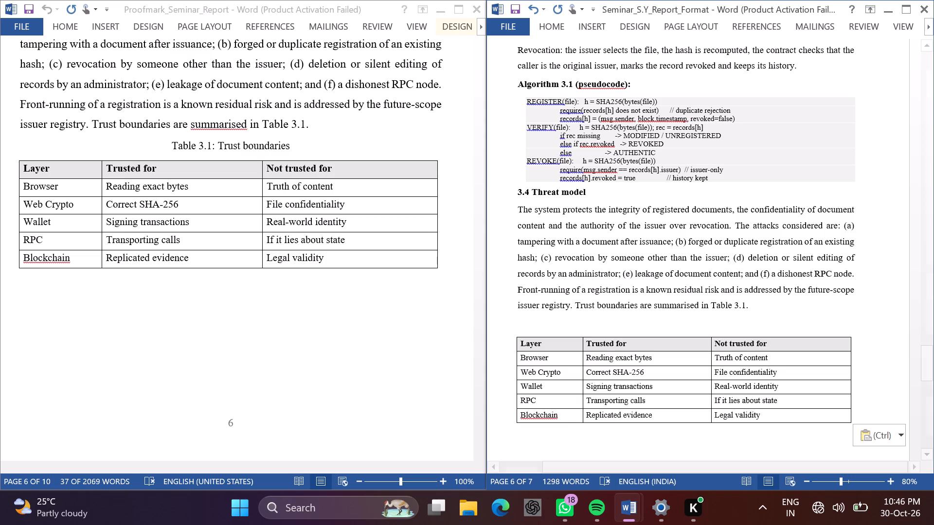
Copy the caption "Table 3.1: Trust boundaries" from Proofmark_Seminar_Report onto the empty line above the pasted table, with leading spaces before it.
{"action": "left_click", "coordinate": [749, 308]}
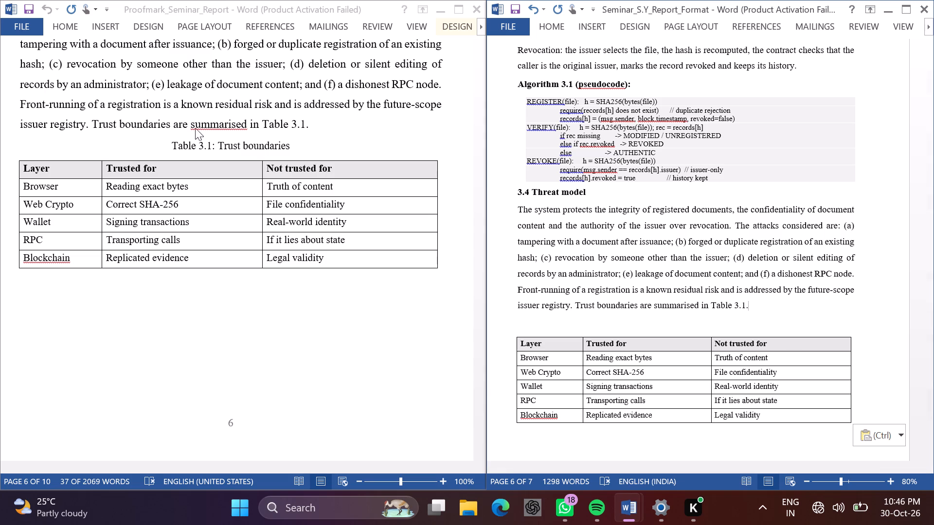
{"action": "left_click", "coordinate": [179, 141]}
{"action": "left_click", "coordinate": [169, 143]}
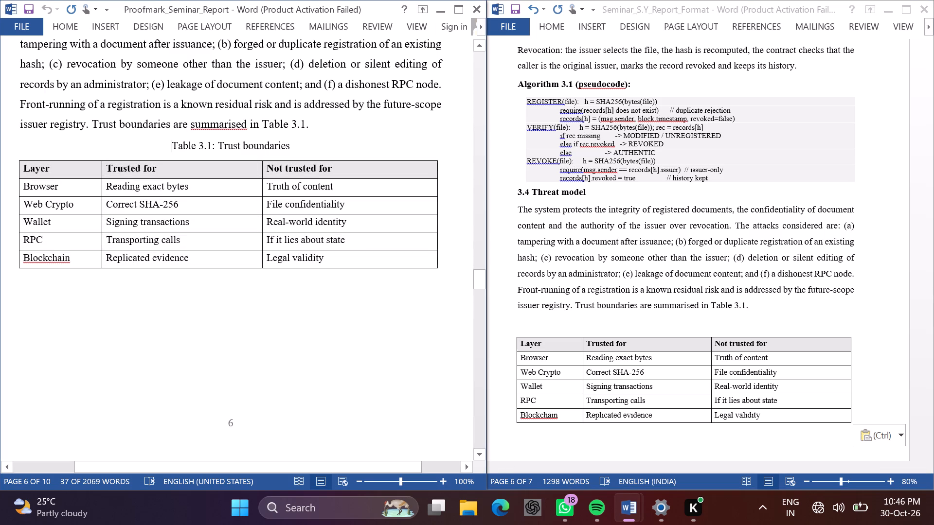
{"action": "left_click_drag", "start_coordinate": [169, 143], "coordinate": [299, 138]}
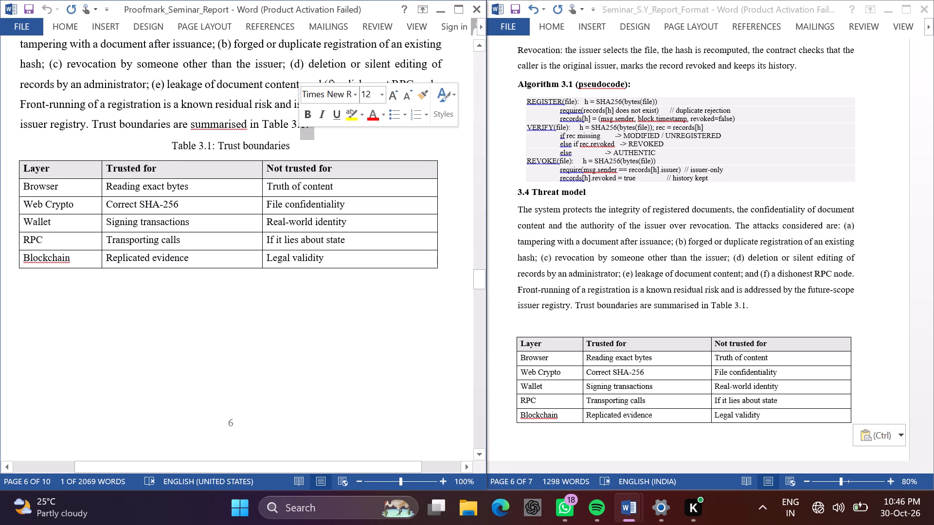
{"action": "left_click", "coordinate": [174, 148]}
{"action": "left_click_drag", "start_coordinate": [170, 148], "coordinate": [300, 153]}
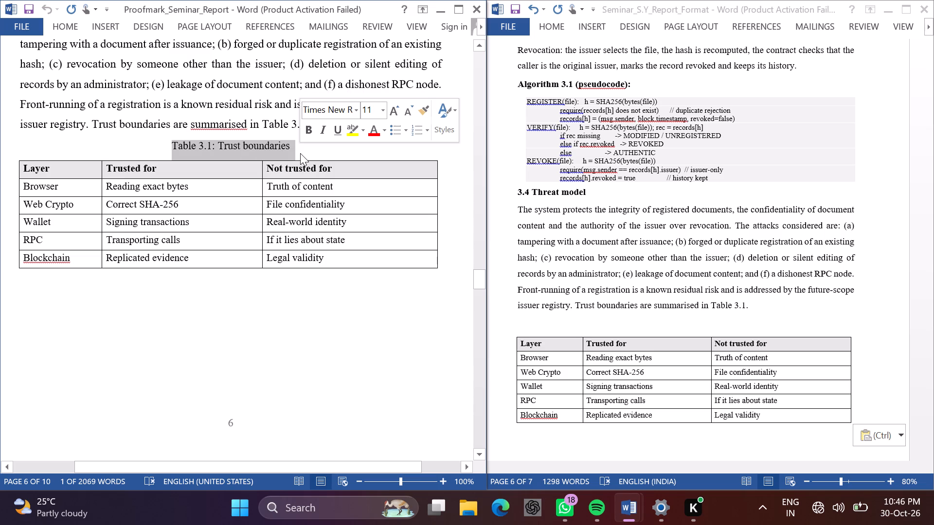
{"action": "key", "text": "ctrl+c"}
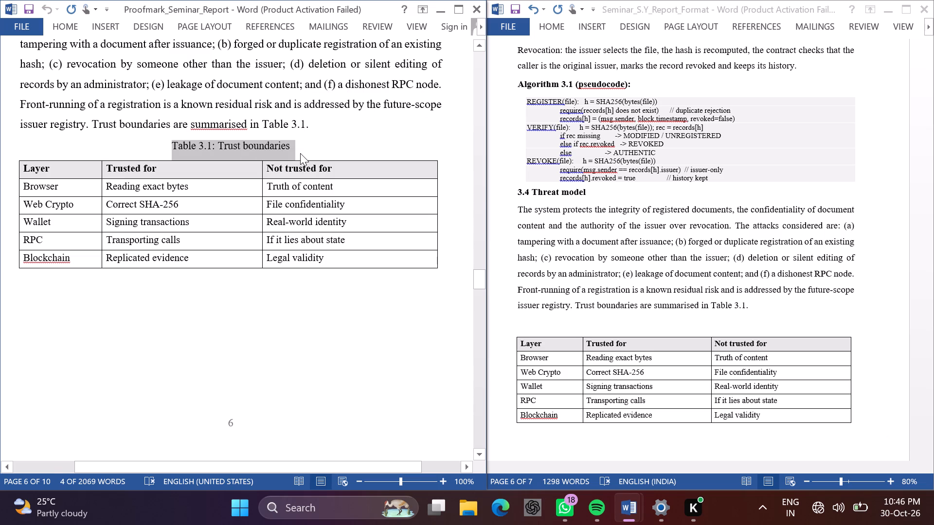
{"action": "left_click", "coordinate": [626, 318]}
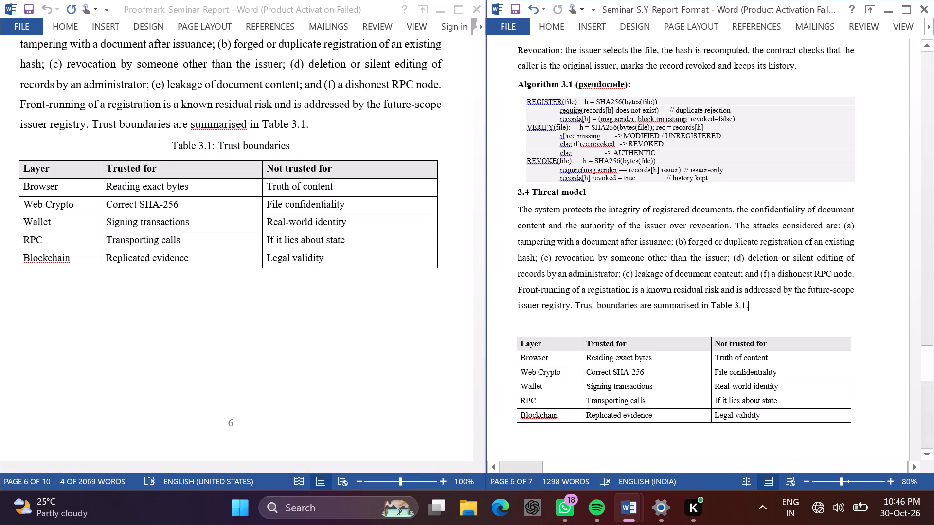
{"action": "left_click", "coordinate": [630, 329]}
{"action": "key", "text": "space"}
{"action": "key", "text": "space"}
{"action": "key", "text": "space"}
{"action": "key", "text": "space"}
{"action": "key", "text": "space"}
{"action": "key", "text": "space"}
{"action": "key", "text": "space"}
{"action": "key", "text": "space"}
{"action": "key", "text": "space"}
{"action": "key", "text": "space"}
{"action": "key", "text": "space"}
{"action": "key", "text": "space"}
{"action": "key", "text": "space"}
{"action": "key", "text": "space"}
{"action": "key", "text": "space"}
{"action": "key", "text": "space"}
{"action": "key", "text": "space"}
{"action": "key", "text": "space"}
{"action": "key", "text": "space"}
{"action": "key", "text": "space"}
{"action": "key", "text": "space"}
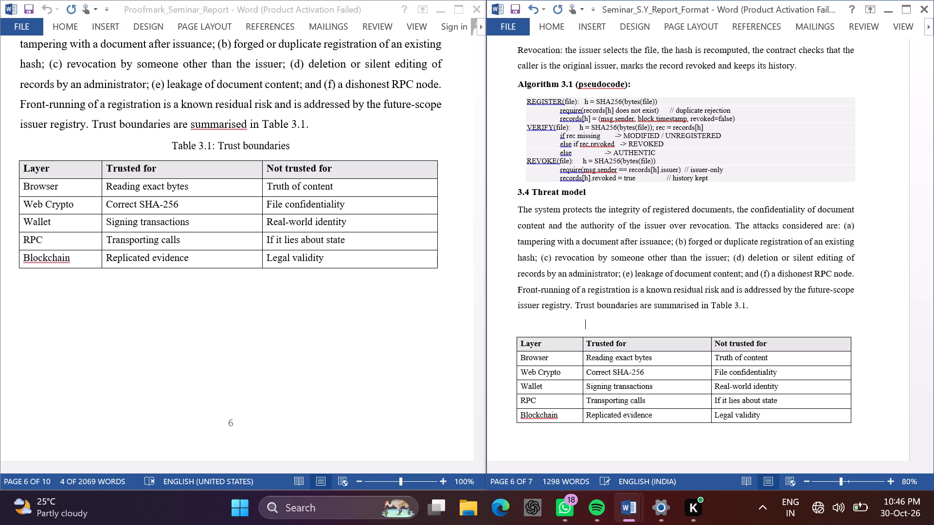
{"action": "key", "text": "ctrl+v"}
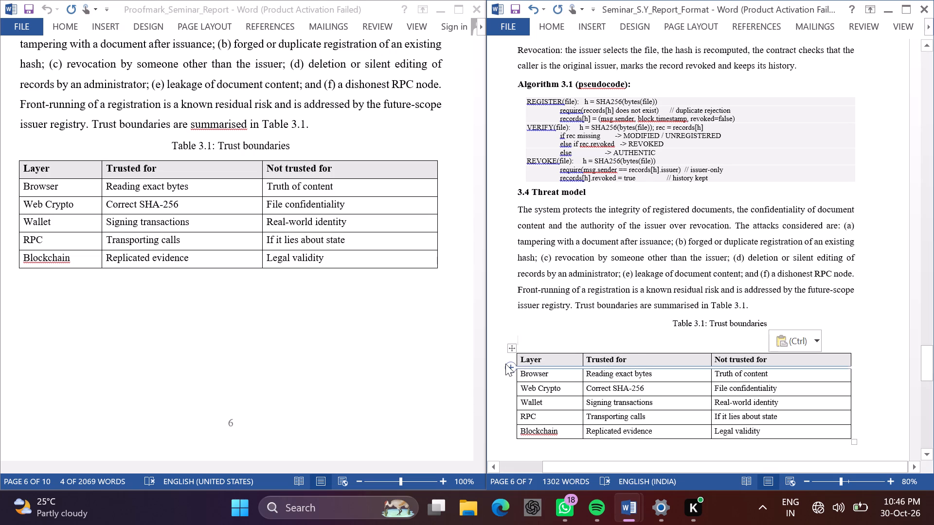
Delete the empty line between the "Table 3.1: Trust boundaries" caption and its table in Seminar_S.Y_Report_Format.
{"action": "left_click", "coordinate": [505, 364]}
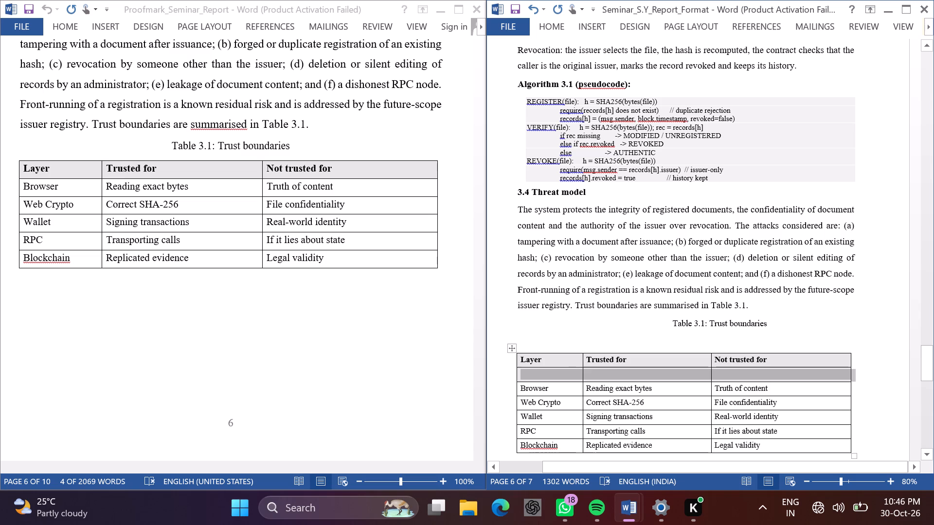
{"action": "key", "text": "BackSpace"}
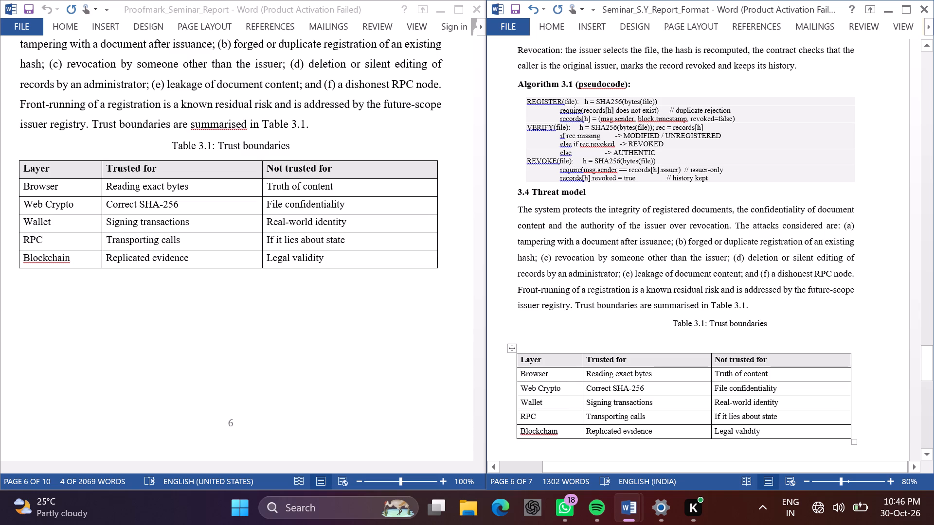
{"action": "left_click", "coordinate": [801, 337]}
{"action": "left_click", "coordinate": [841, 345]}
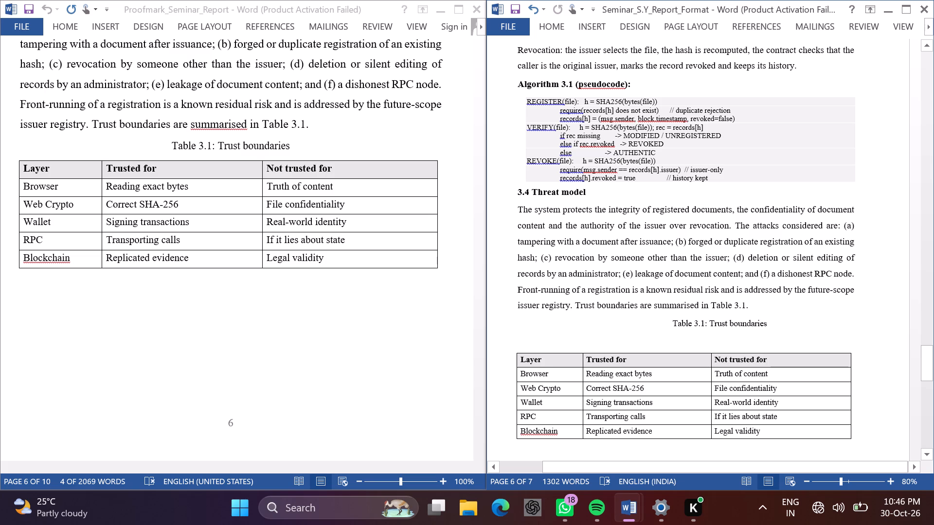
{"action": "left_click", "coordinate": [835, 344]}
{"action": "key", "text": "BackSpace"}
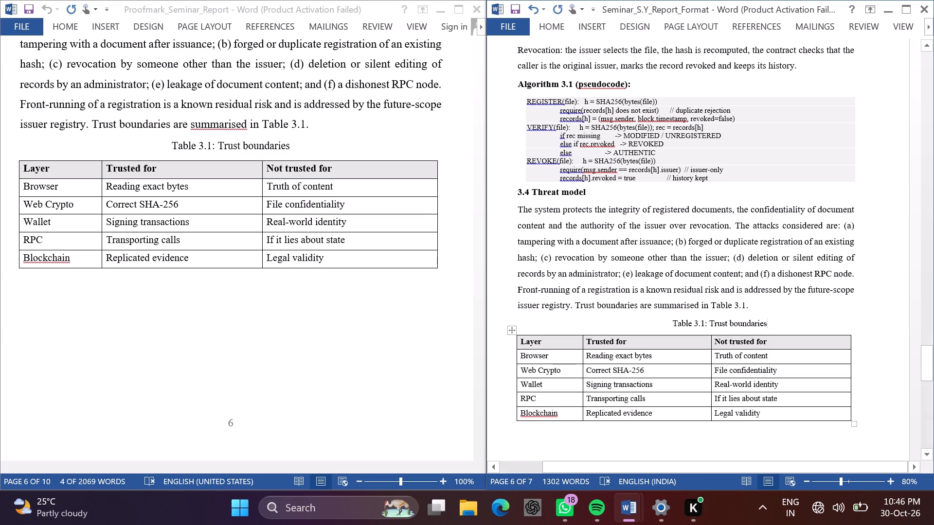
Replace the spacing before the "Table 3.1: Trust boundaries" caption so it sits on its own line, roughly centred above the table.
{"action": "left_click", "coordinate": [668, 321]}
{"action": "key", "text": "BackSpace"}
{"action": "key", "text": "BackSpace"}
{"action": "key", "text": "BackSpace"}
{"action": "key", "text": "BackSpace"}
{"action": "key", "text": "BackSpace"}
{"action": "key", "text": "BackSpace"}
{"action": "key", "text": "BackSpace"}
{"action": "key", "text": "BackSpace"}
{"action": "key", "text": "BackSpace"}
{"action": "key", "text": "BackSpace"}
{"action": "key", "text": "BackSpace"}
{"action": "key", "text": "BackSpace"}
{"action": "key", "text": "BackSpace"}
{"action": "key", "text": "BackSpace"}
{"action": "key", "text": "BackSpace"}
{"action": "key", "text": "BackSpace"}
{"action": "key", "text": "BackSpace"}
{"action": "key", "text": "BackSpace"}
{"action": "key", "text": "BackSpace"}
{"action": "key", "text": "BackSpace"}
{"action": "key", "text": "BackSpace"}
{"action": "key", "text": "BackSpace"}
{"action": "key", "text": "BackSpace"}
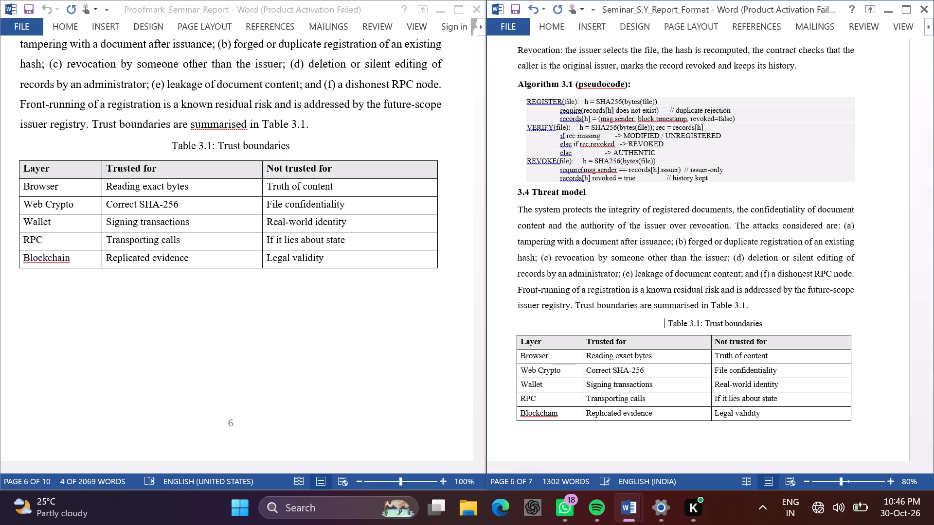
{"action": "key", "text": "BackSpace"}
{"action": "key", "text": "BackSpace"}
{"action": "key", "text": "BackSpace"}
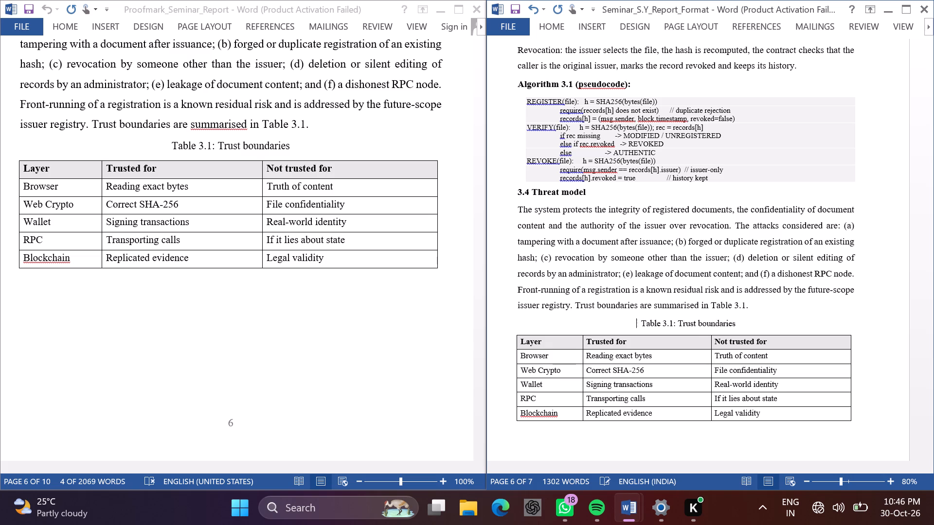
{"action": "key", "text": "BackSpace"}
{"action": "key", "text": "BackSpace"}
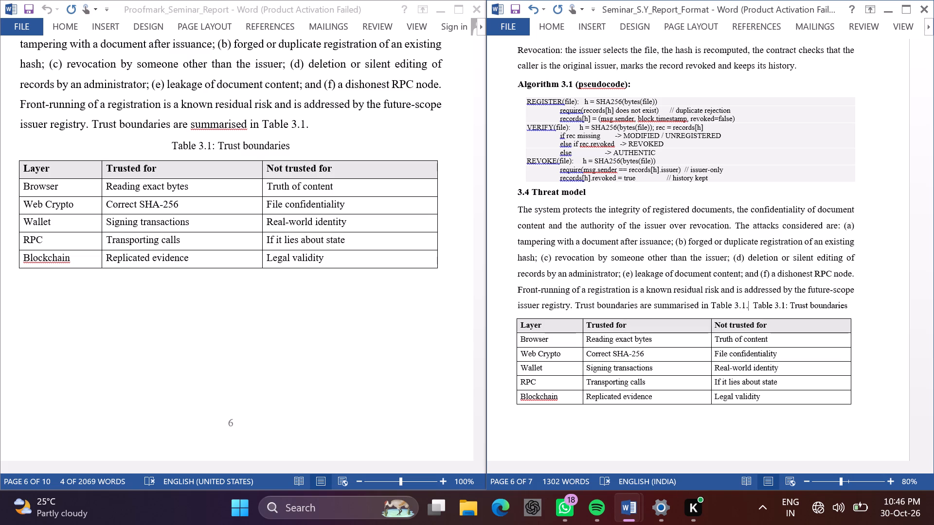
{"action": "key", "text": "Return"}
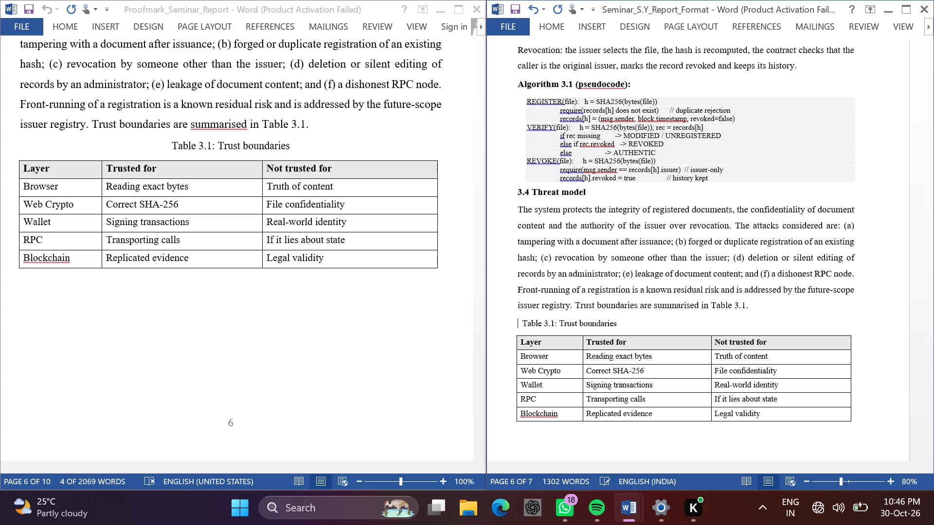
{"action": "key", "text": "space"}
{"action": "key", "text": "space"}
{"action": "key", "text": "space"}
{"action": "key", "text": "space"}
{"action": "key", "text": "space"}
{"action": "key", "text": "space"}
{"action": "key", "text": "space"}
{"action": "key", "text": "space"}
{"action": "key", "text": "space"}
{"action": "key", "text": "space"}
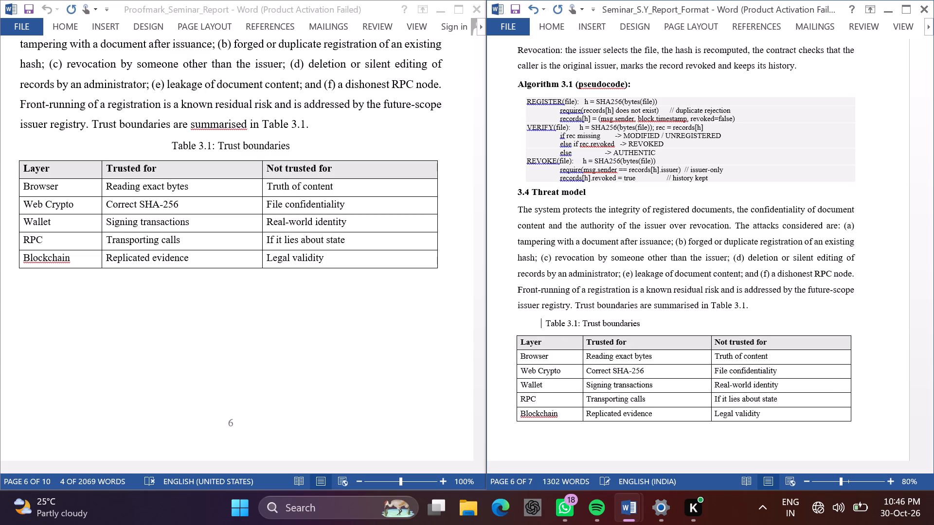
{"action": "key", "text": "space"}
{"action": "key", "text": "space"}
{"action": "key", "text": "space"}
{"action": "key", "text": "space"}
{"action": "key", "text": "space"}
{"action": "key", "text": "space"}
{"action": "key", "text": "space"}
{"action": "key", "text": "space"}
{"action": "key", "text": "space"}
{"action": "key", "text": "space"}
{"action": "key", "text": "space"}
{"action": "key", "text": "space"}
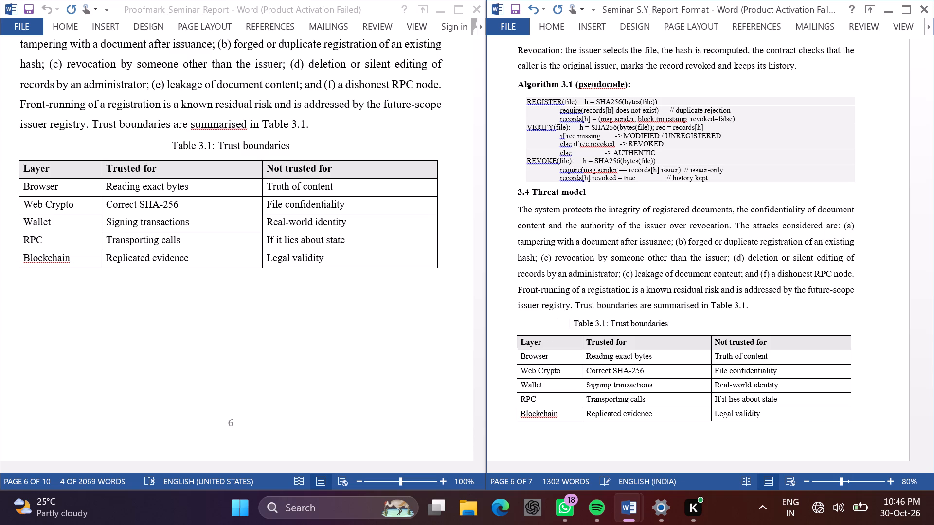
{"action": "key", "text": "space"}
{"action": "key", "text": "space"}
{"action": "key", "text": "space"}
{"action": "key", "text": "space"}
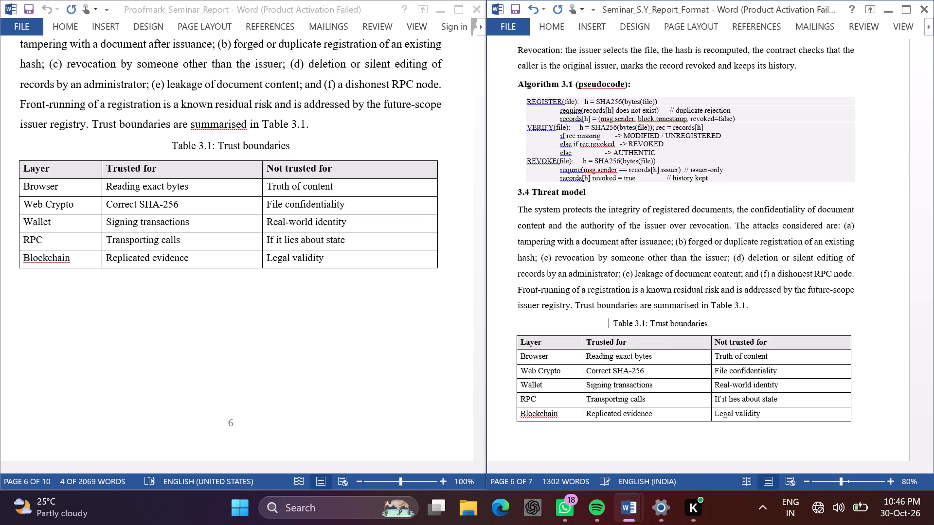
{"action": "key", "text": "space"}
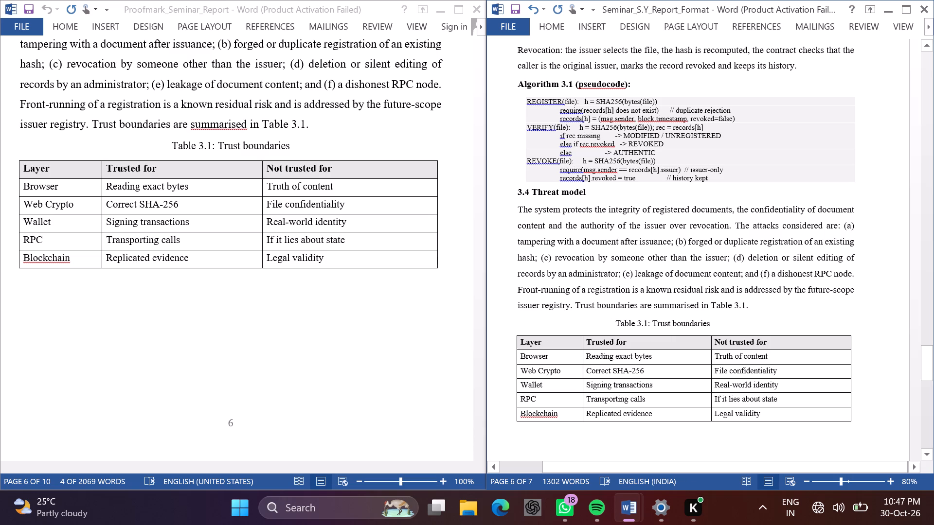
Insert an empty line between the Algorithm 3.1 pseudocode block and the "3.4 Threat model" heading.
{"action": "scroll", "coordinate": [748, 240], "scroll_direction": "down", "scroll_amount": 1}
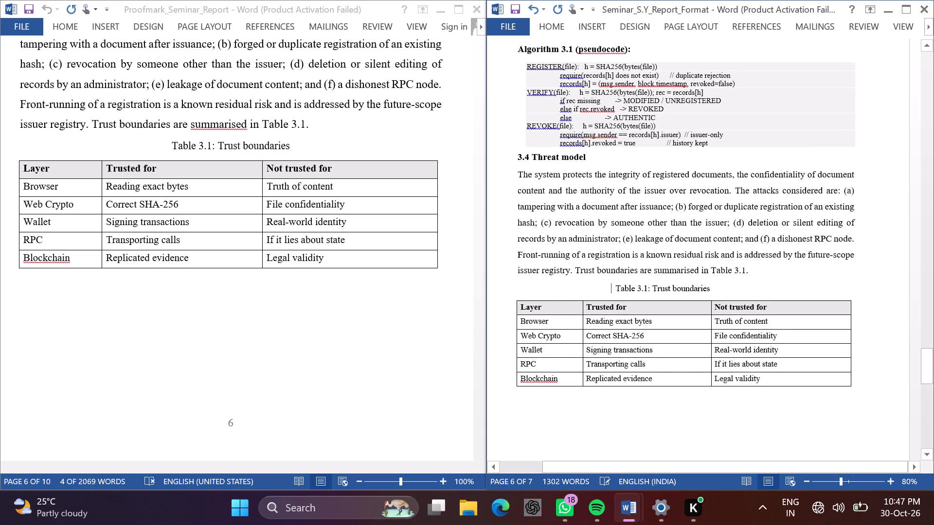
{"action": "left_click", "coordinate": [759, 273]}
{"action": "left_click", "coordinate": [873, 123]}
{"action": "left_click", "coordinate": [870, 128]}
{"action": "left_click", "coordinate": [862, 142]}
{"action": "left_click", "coordinate": [513, 158]}
{"action": "key", "text": "Return"}
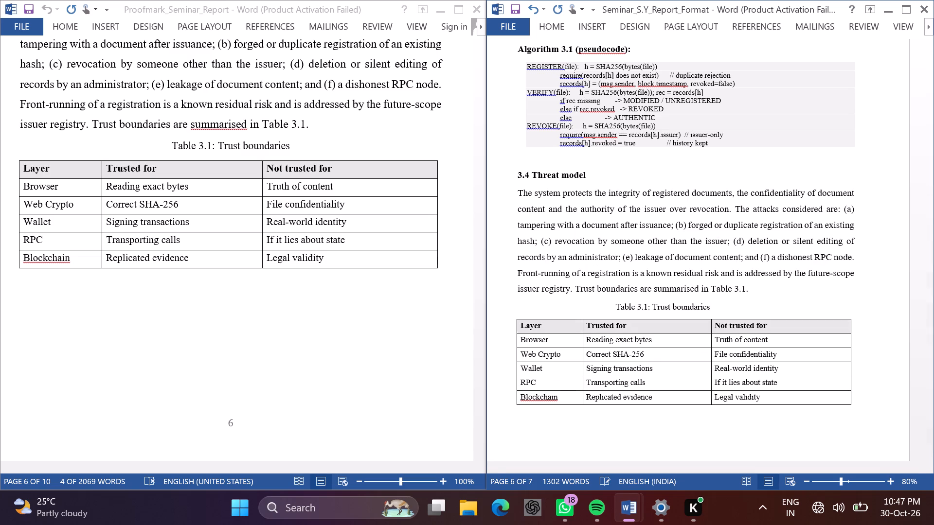
Insert an empty line above the "Algorithm 3.1 (pseudocode):" heading in Seminar_S.Y_Report_Format.
{"action": "scroll", "coordinate": [595, 107], "scroll_direction": "up", "scroll_amount": 3}
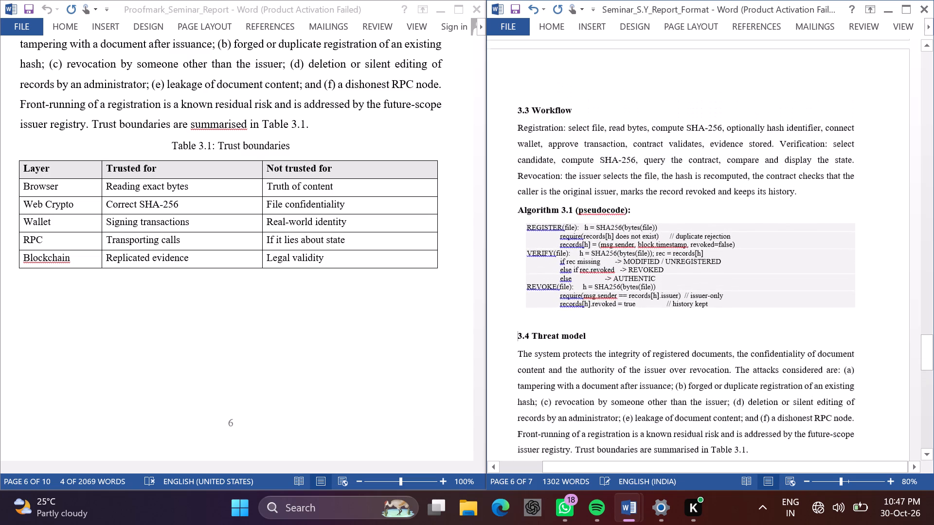
{"action": "scroll", "coordinate": [595, 107], "scroll_direction": "up", "scroll_amount": 1}
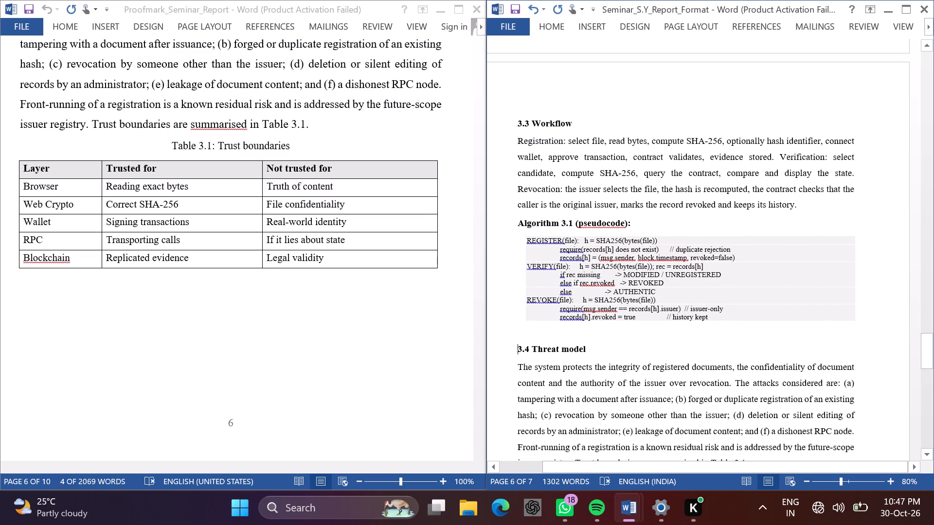
{"action": "left_click", "coordinate": [514, 225]}
{"action": "key", "text": "Return"}
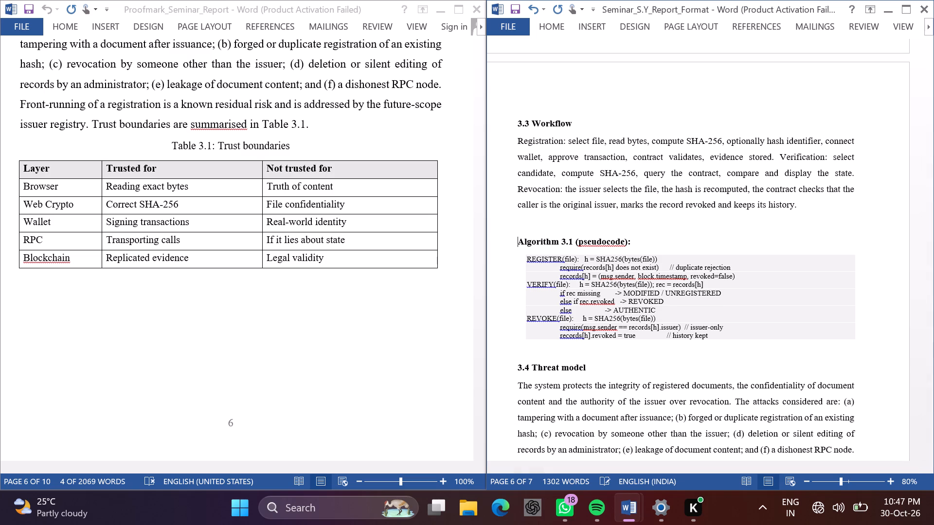
Delete the bracketed italic placeholder paragraph under "4. Implementation" in Seminar_S.Y_Report_Format.
{"action": "scroll", "coordinate": [514, 225], "scroll_direction": "down", "scroll_amount": 1}
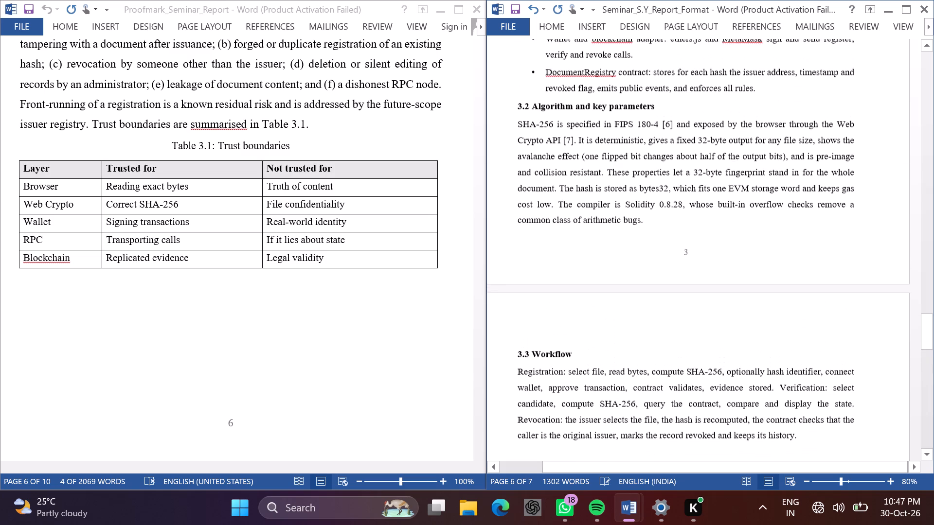
{"action": "scroll", "coordinate": [514, 225], "scroll_direction": "down", "scroll_amount": 5}
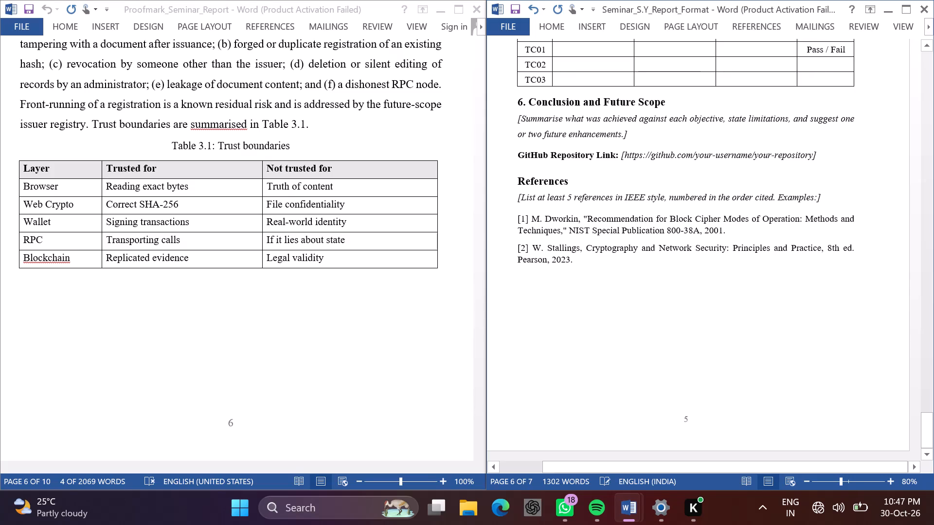
{"action": "scroll", "coordinate": [560, 106], "scroll_direction": "up", "scroll_amount": 4}
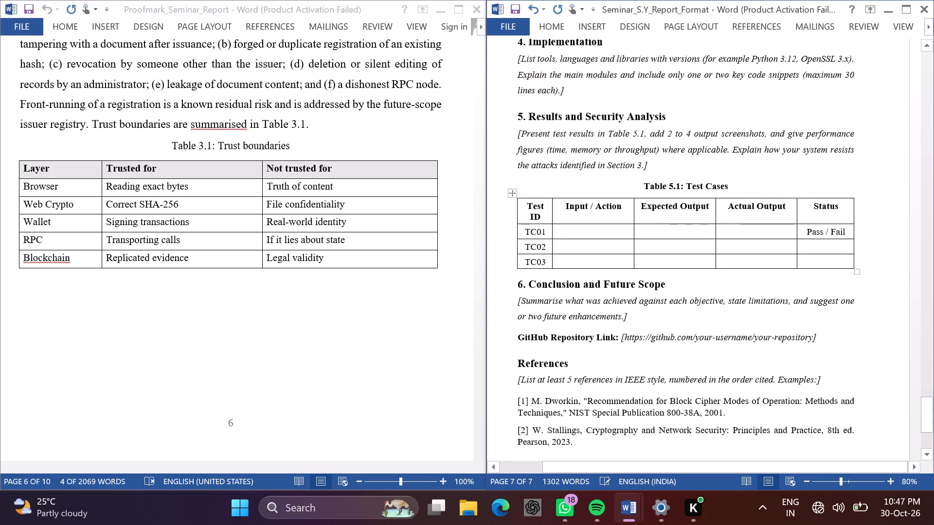
{"action": "scroll", "coordinate": [560, 106], "scroll_direction": "up", "scroll_amount": 5}
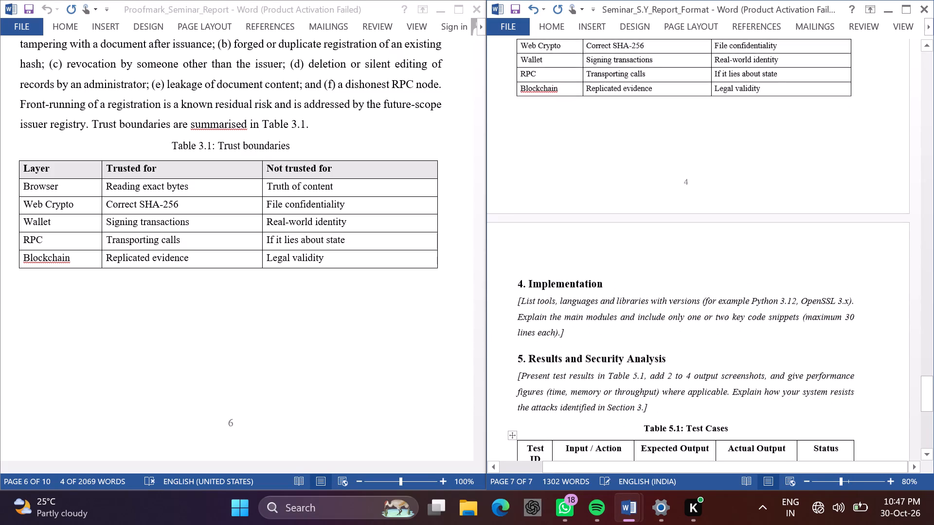
{"action": "scroll", "coordinate": [560, 106], "scroll_direction": "up", "scroll_amount": 2}
{"action": "scroll", "coordinate": [560, 106], "scroll_direction": "down", "scroll_amount": 2}
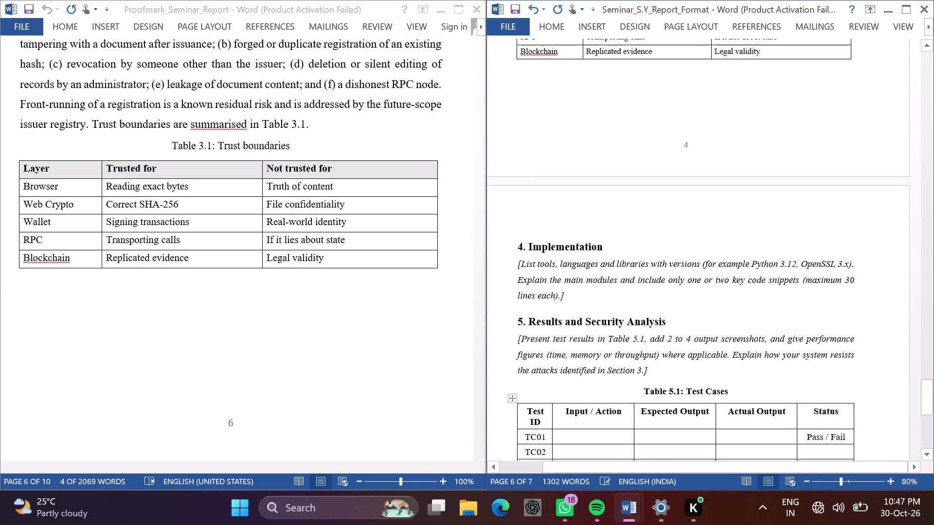
{"action": "scroll", "coordinate": [560, 106], "scroll_direction": "down", "scroll_amount": 2}
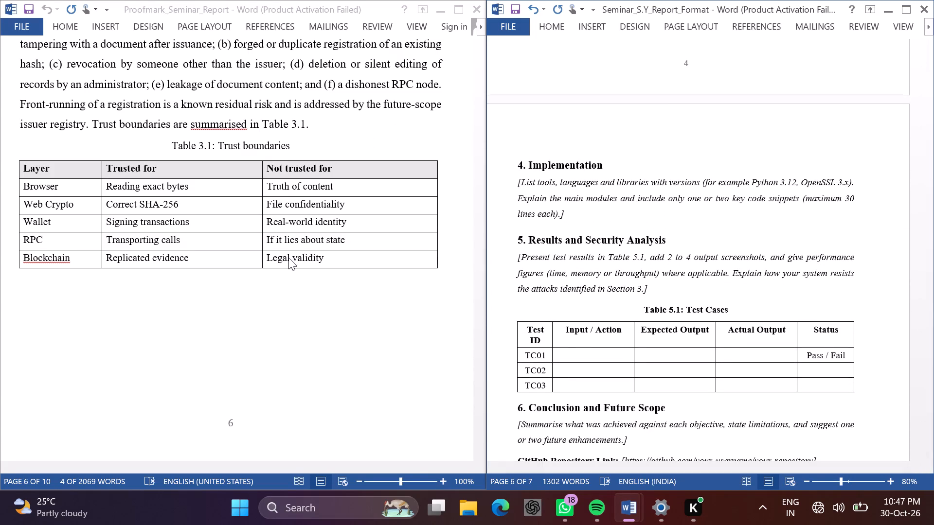
{"action": "scroll", "coordinate": [288, 258], "scroll_direction": "down", "scroll_amount": 5}
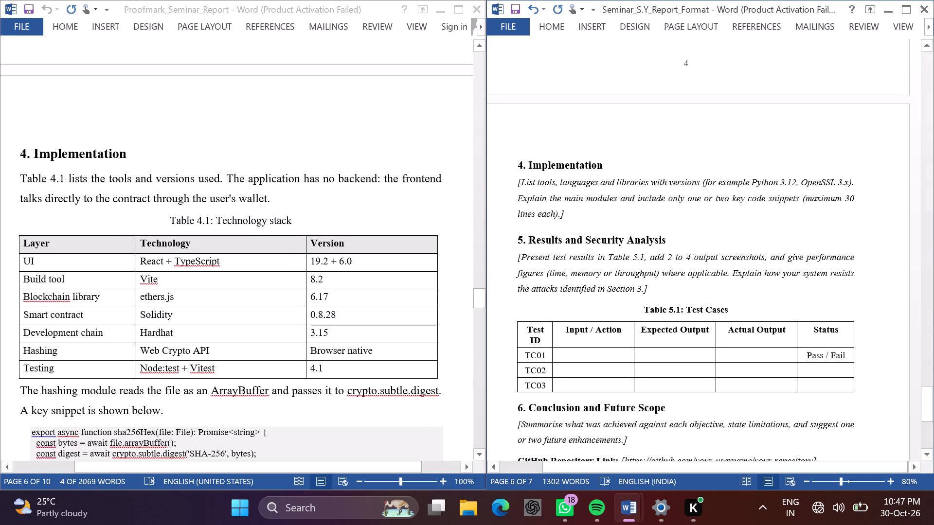
{"action": "left_click_drag", "start_coordinate": [518, 181], "coordinate": [573, 224]}
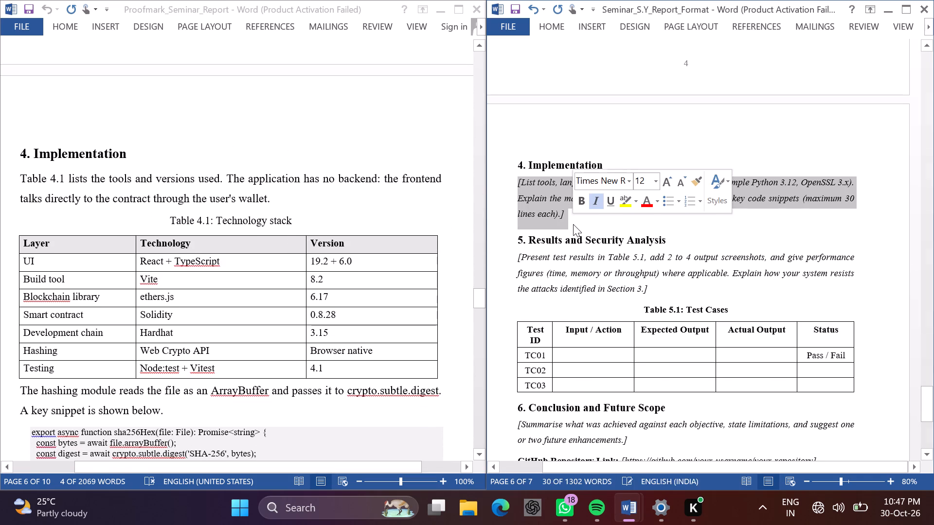
{"action": "key", "text": "BackSpace"}
Add an empty, unnumbered line directly below the "4. Implementation" heading.
{"action": "left_click", "coordinate": [613, 160]}
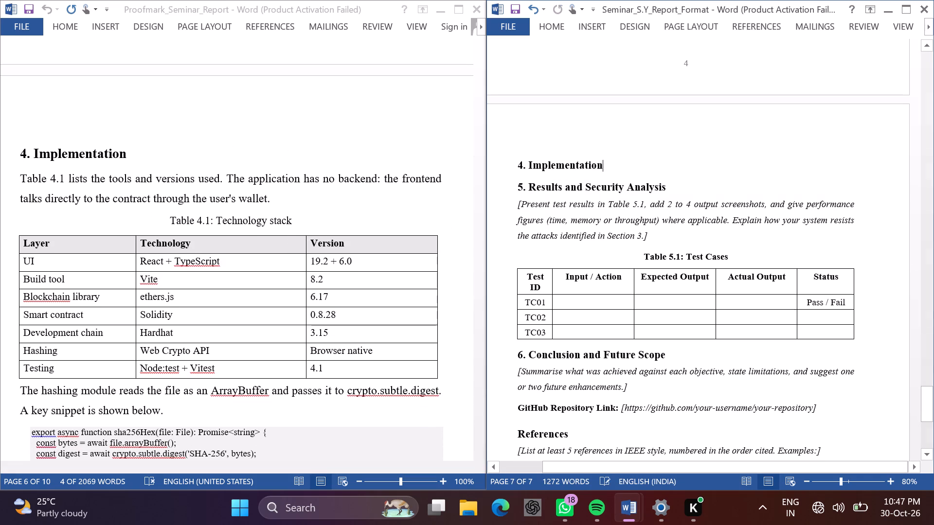
{"action": "key", "text": "Return"}
{"action": "key", "text": "BackSpace"}
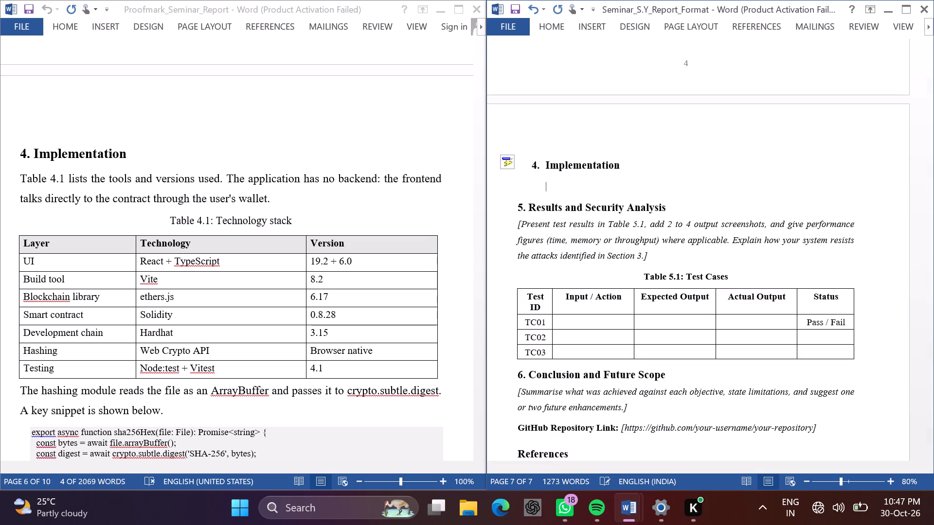
Copy the whole Section 4 body from Proofmark_Seminar_Report, including Table 4.1 and both code snippets, onto the empty line under "4. Implementation".
{"action": "left_click", "coordinate": [17, 173]}
{"action": "left_click_drag", "start_coordinate": [17, 173], "coordinate": [85, 307]}
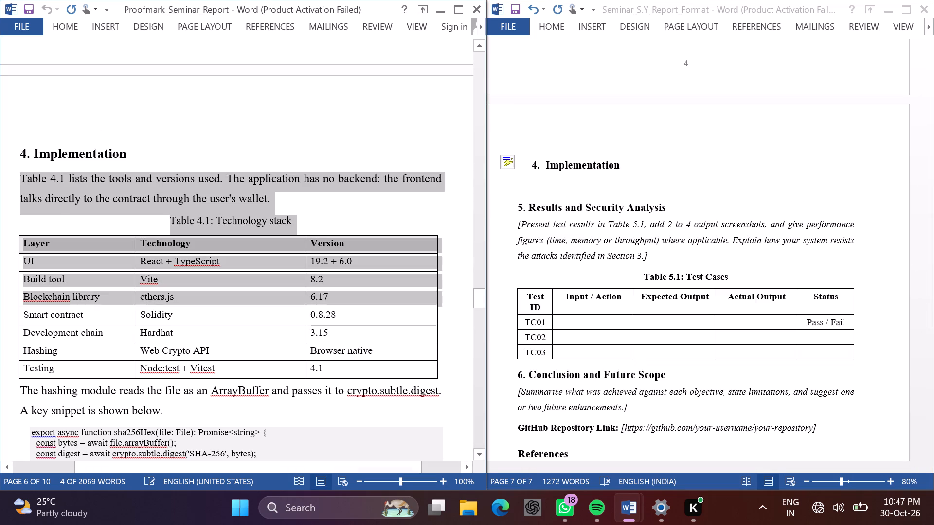
{"action": "left_click_drag", "start_coordinate": [85, 307], "coordinate": [100, 431]}
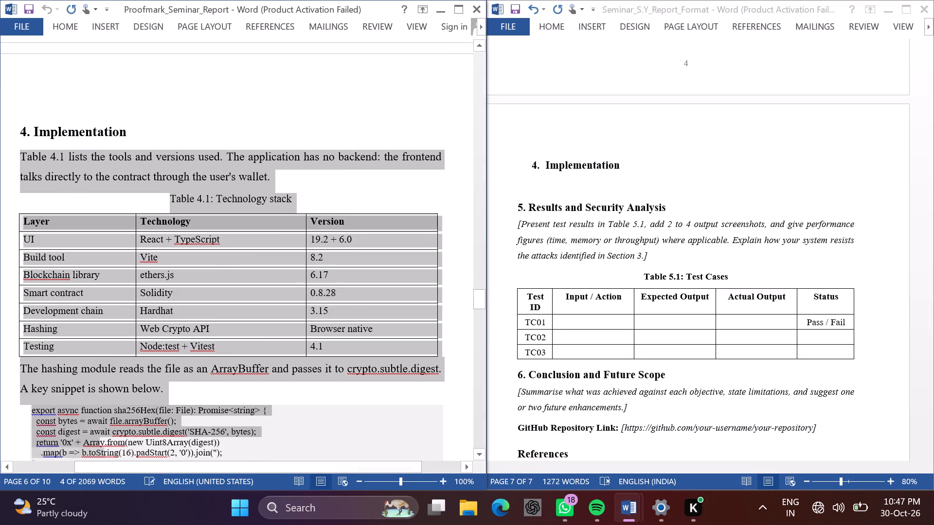
{"action": "left_click_drag", "start_coordinate": [100, 431], "coordinate": [117, 252]}
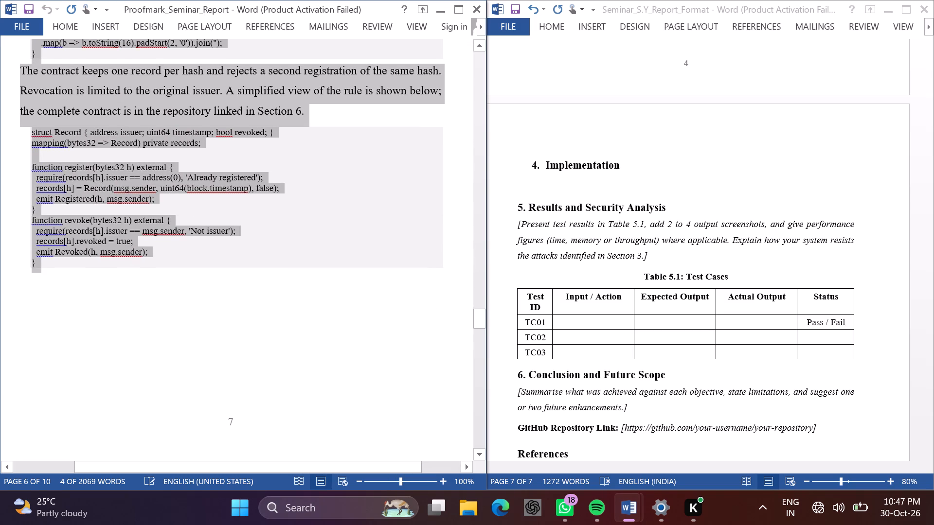
{"action": "left_click_drag", "start_coordinate": [117, 252], "coordinate": [176, 96]}
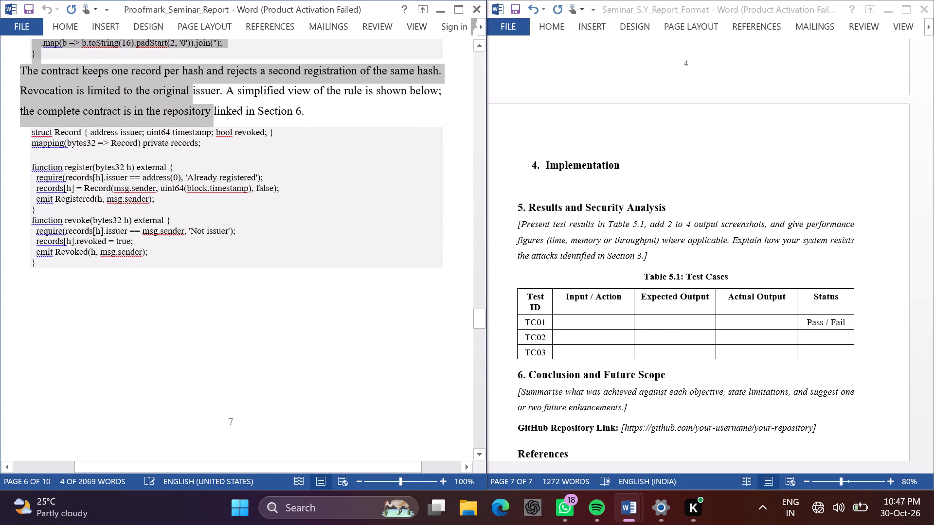
{"action": "left_click_drag", "start_coordinate": [176, 96], "coordinate": [163, 186]}
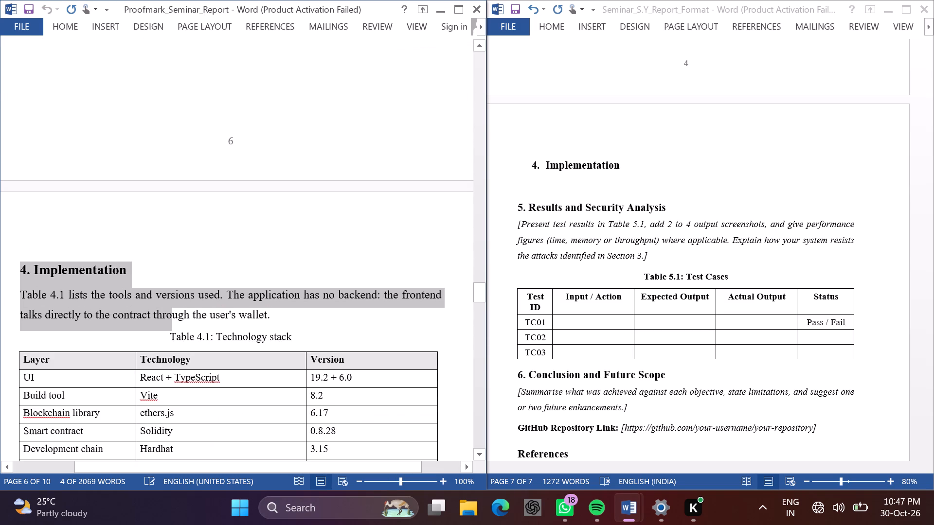
{"action": "left_click_drag", "start_coordinate": [163, 186], "coordinate": [161, 449]}
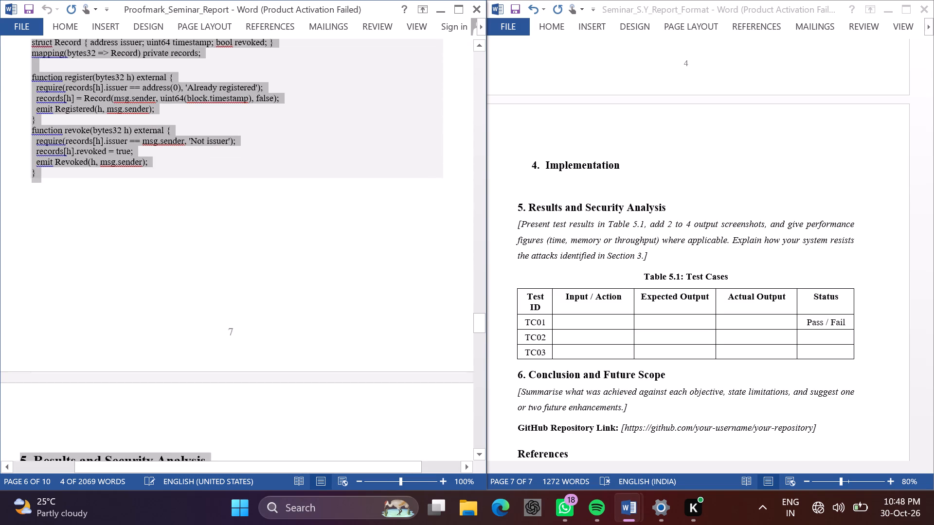
{"action": "left_click_drag", "start_coordinate": [161, 449], "coordinate": [125, 352]}
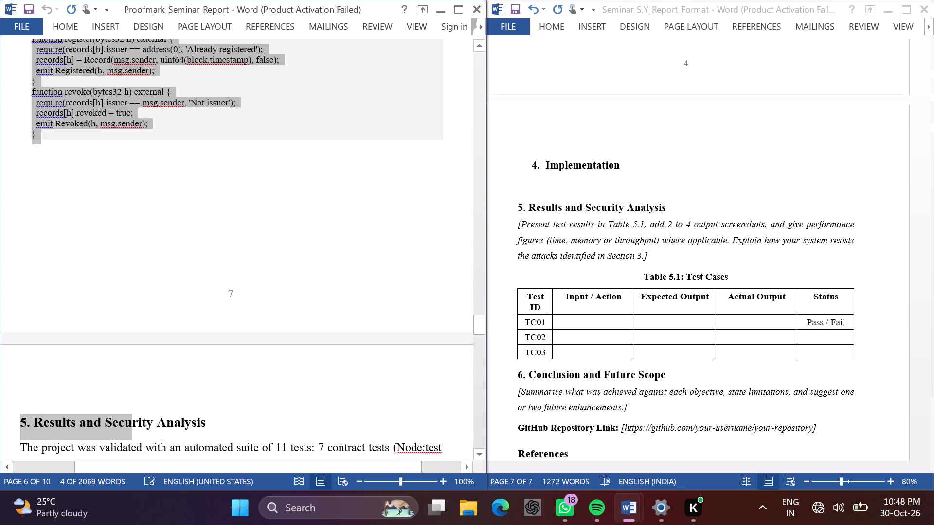
{"action": "left_click_drag", "start_coordinate": [125, 352], "coordinate": [69, 334]}
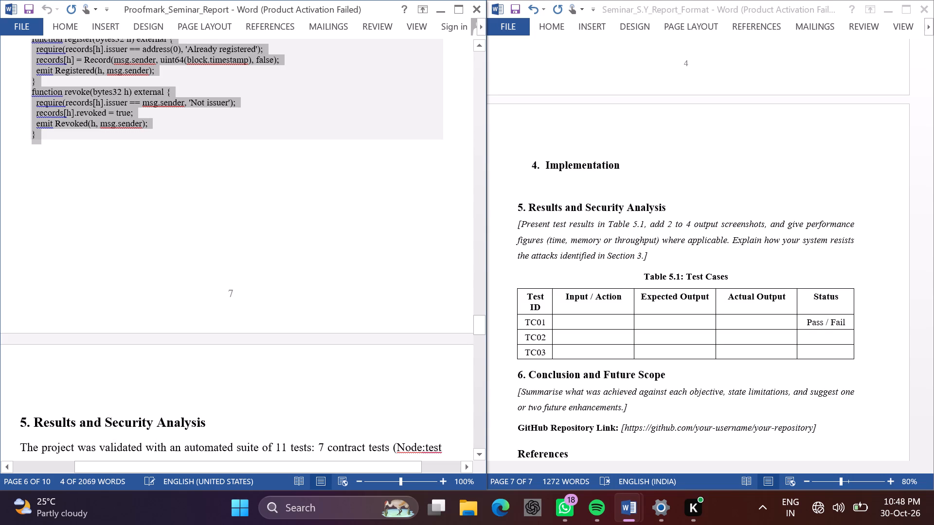
{"action": "left_click_drag", "start_coordinate": [69, 334], "coordinate": [67, 313]}
{"action": "key", "text": "ctrl+c"}
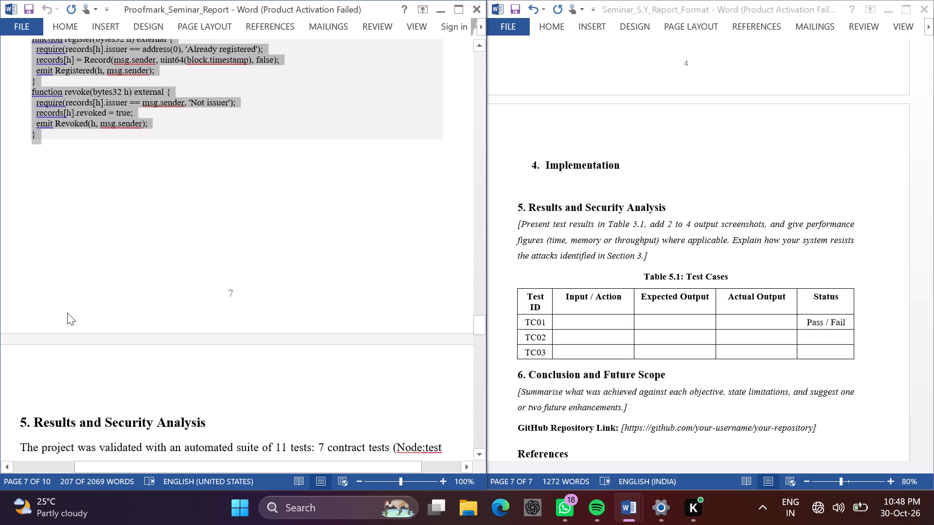
{"action": "left_click", "coordinate": [555, 184]}
{"action": "key", "text": "ctrl+v"}
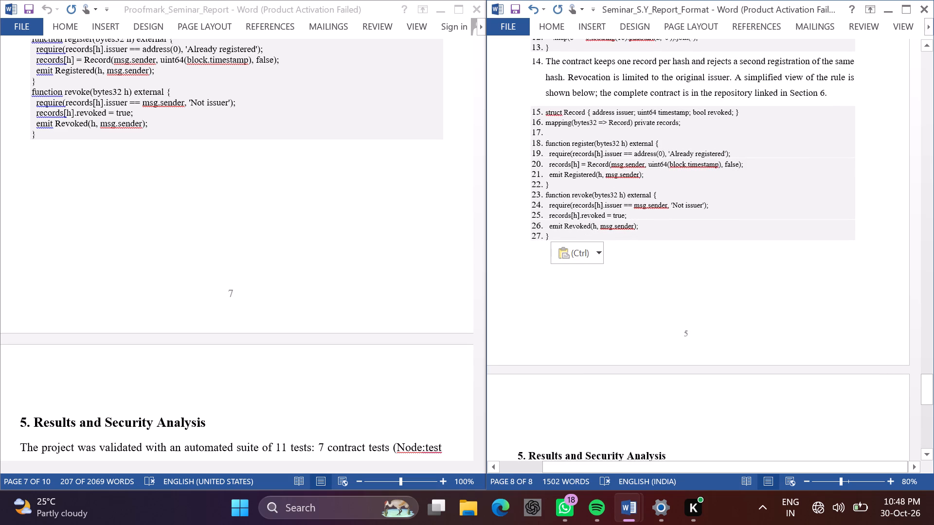
Delete the bracketed italic placeholder paragraph under "5. Results and Security Analysis" in Seminar_S.Y_Report_Format.
{"action": "scroll", "coordinate": [737, 281], "scroll_direction": "down", "scroll_amount": 4}
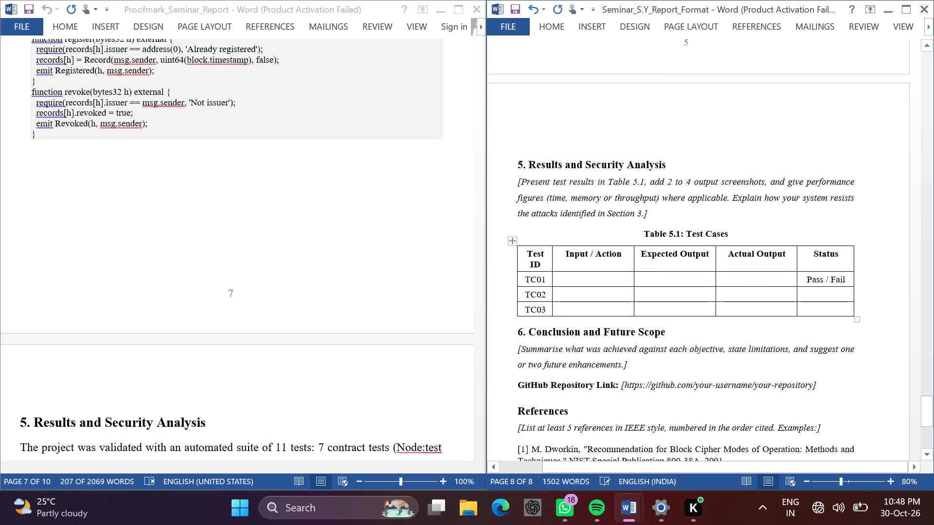
{"action": "left_click_drag", "start_coordinate": [516, 181], "coordinate": [698, 225]}
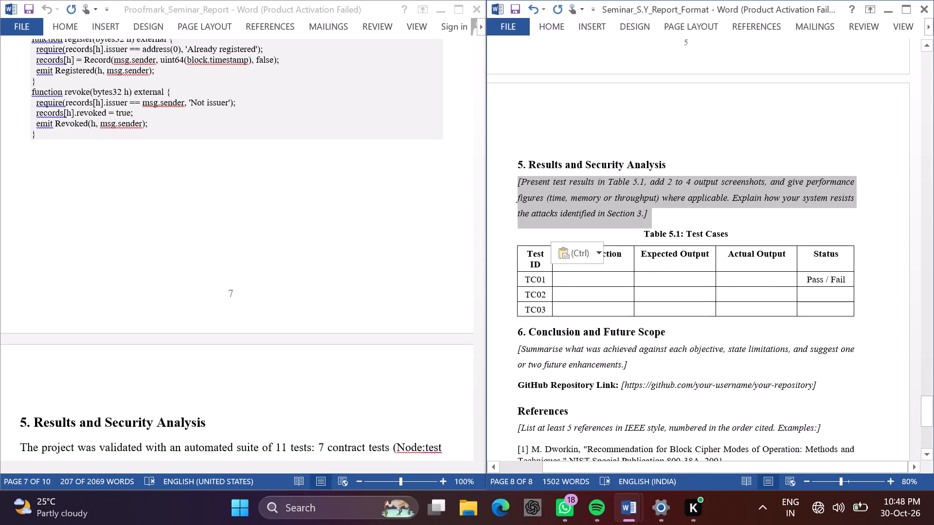
{"action": "left_click_drag", "start_coordinate": [698, 225], "coordinate": [691, 218]}
{"action": "key", "text": "BackSpace"}
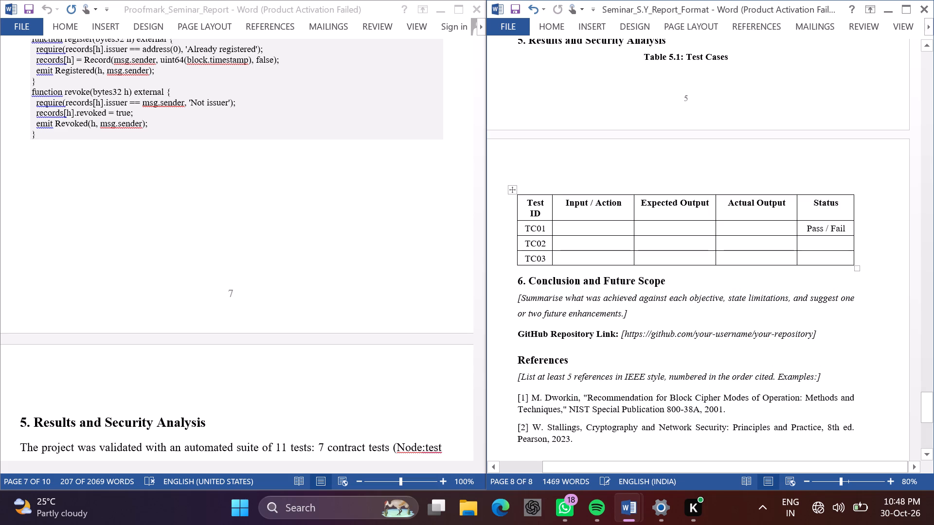
Delete the "Table 5.1: Test Cases" caption and the template's blank test case table from Seminar_S.Y_Report_Format.
{"action": "scroll", "coordinate": [646, 170], "scroll_direction": "up", "scroll_amount": 1}
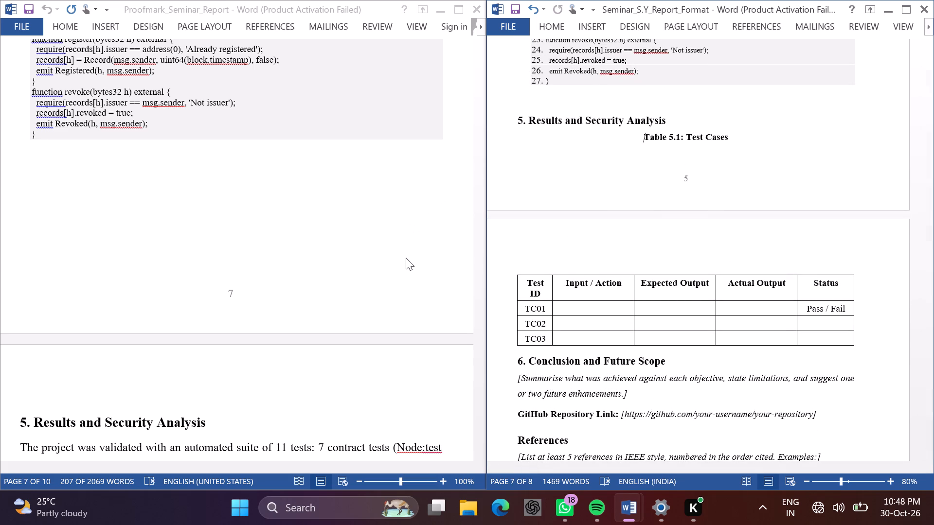
{"action": "scroll", "coordinate": [406, 258], "scroll_direction": "down", "scroll_amount": 4}
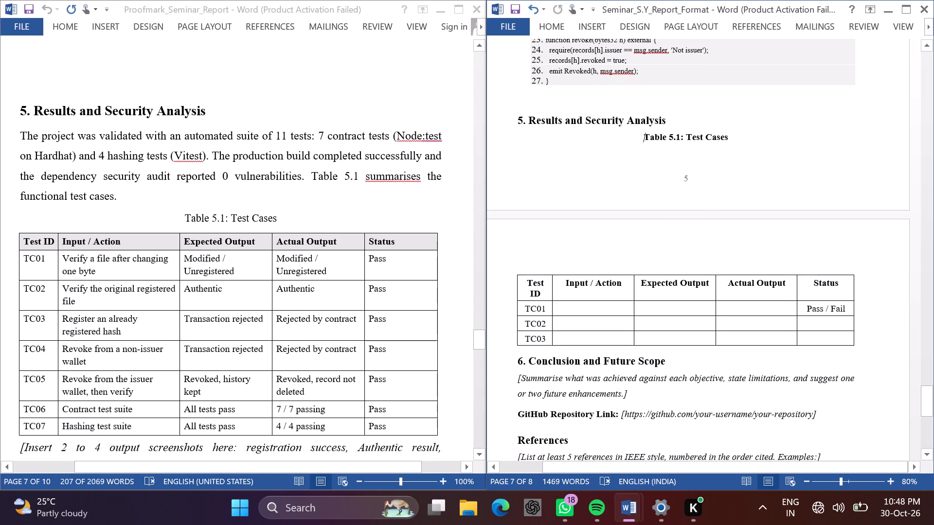
{"action": "left_click_drag", "start_coordinate": [640, 136], "coordinate": [731, 303]}
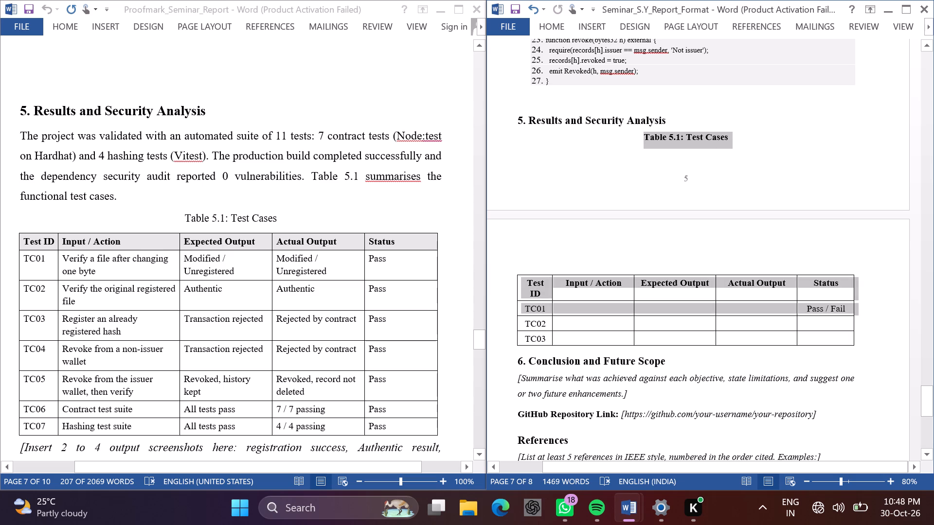
{"action": "left_click_drag", "start_coordinate": [731, 303], "coordinate": [872, 336]}
{"action": "key", "text": "BackSpace"}
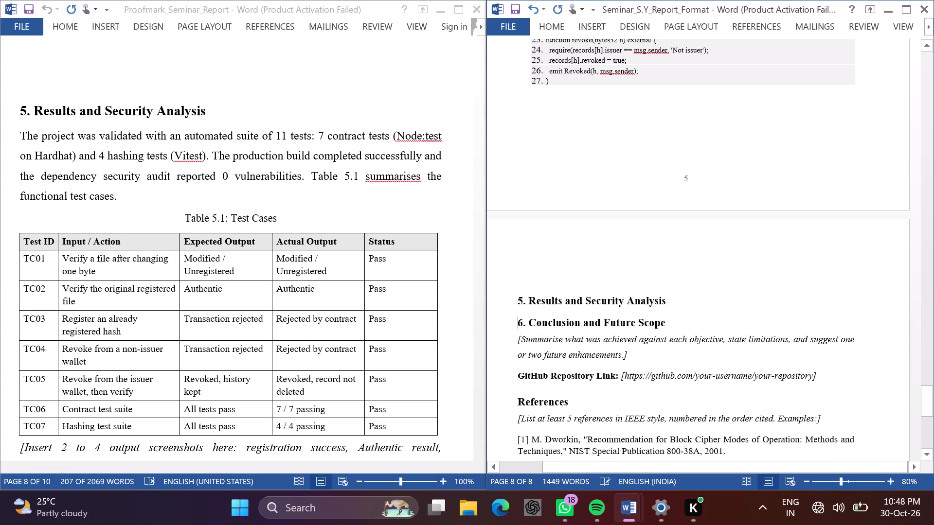
Add an empty, unnumbered line directly below the "5. Results and Security Analysis" heading.
{"action": "left_click", "coordinate": [671, 297]}
{"action": "key", "text": "Return"}
{"action": "key", "text": "BackSpace"}
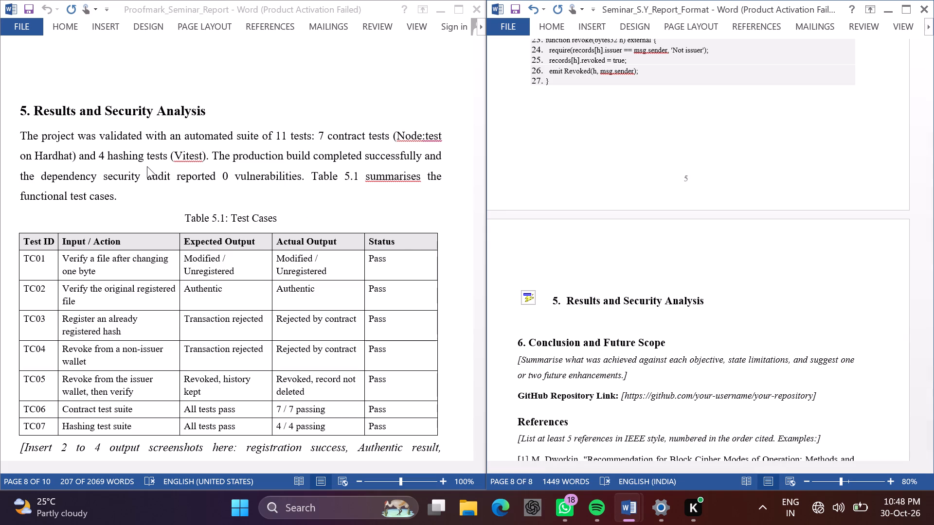
Copy the whole Section 5 body from Proofmark_Seminar_Report, through the end of 5.2 Security analysis, onto the empty line under "5. Results and Security Analysis".
{"action": "left_click", "coordinate": [21, 131]}
{"action": "left_click", "coordinate": [21, 131]}
{"action": "left_click_drag", "start_coordinate": [21, 131], "coordinate": [149, 335]}
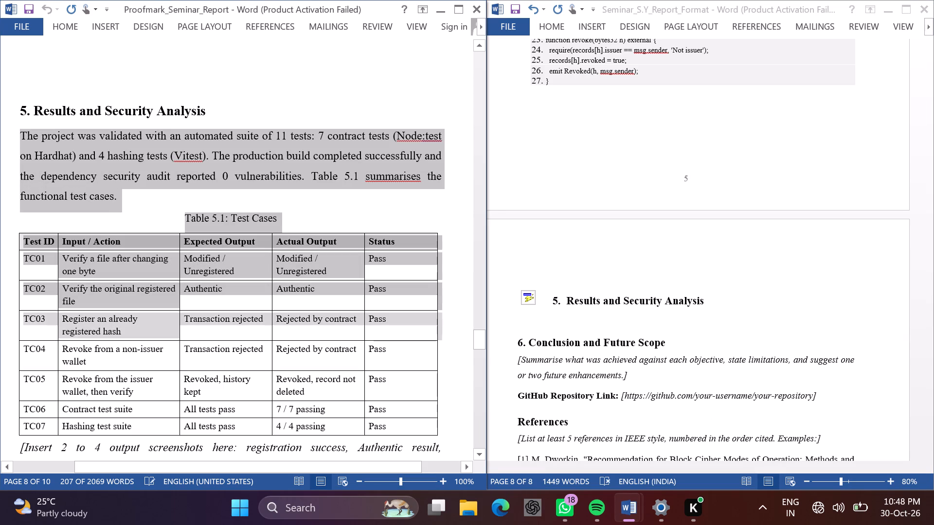
{"action": "left_click_drag", "start_coordinate": [149, 335], "coordinate": [166, 515]}
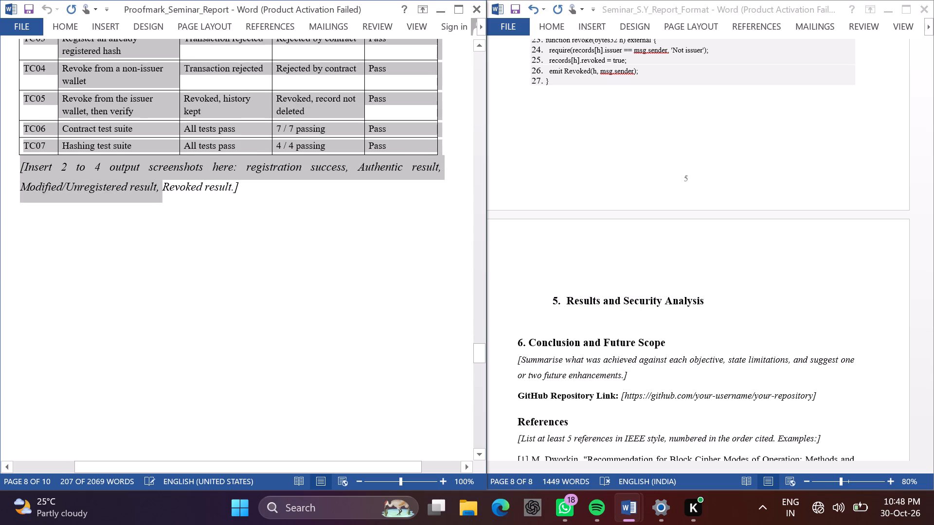
{"action": "left_click_drag", "start_coordinate": [166, 515], "coordinate": [204, 253]}
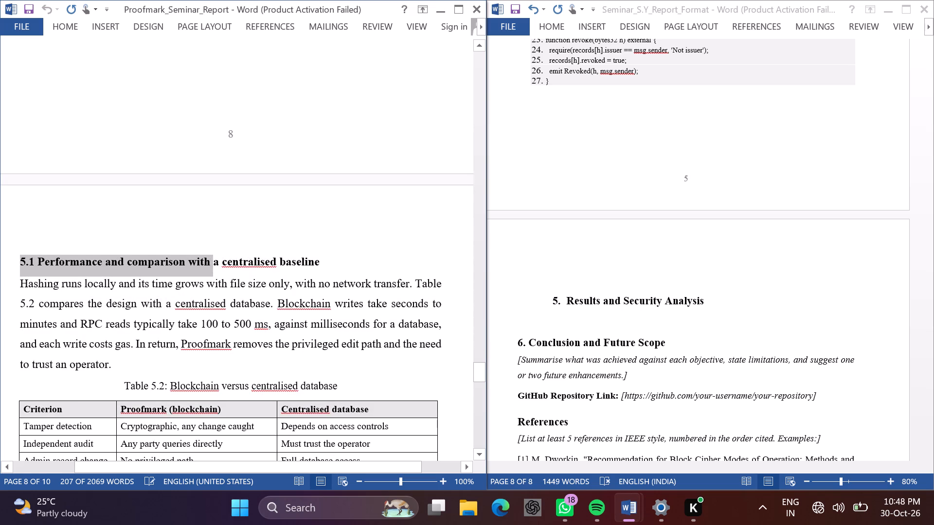
{"action": "left_click_drag", "start_coordinate": [204, 253], "coordinate": [213, 506]}
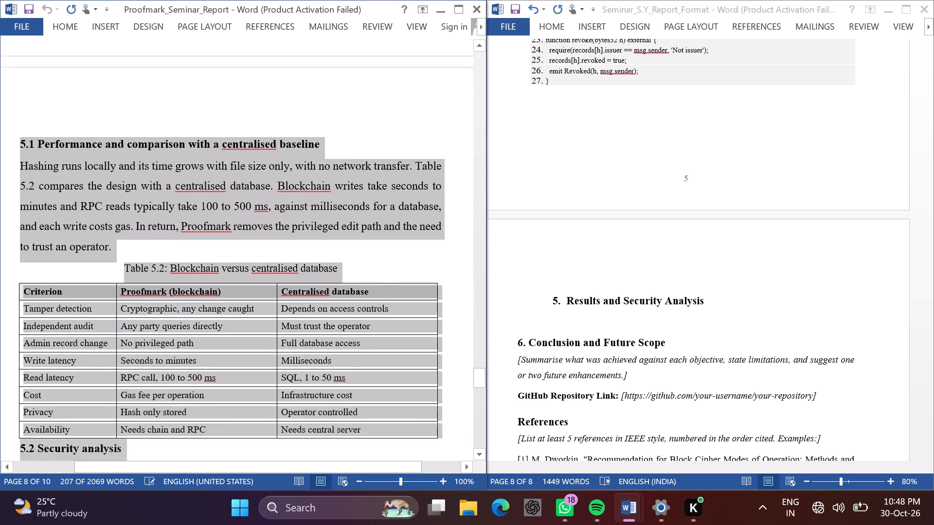
{"action": "left_click_drag", "start_coordinate": [213, 506], "coordinate": [378, 168]}
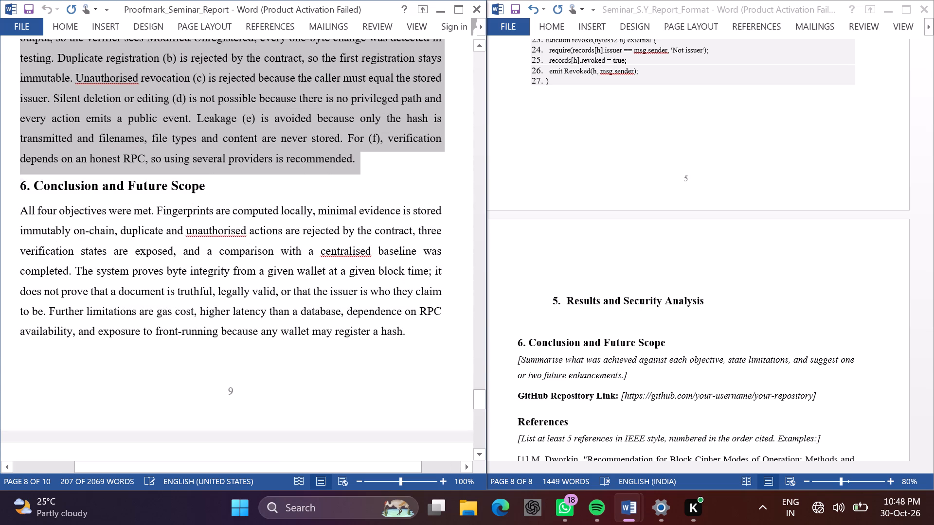
{"action": "left_click_drag", "start_coordinate": [378, 168], "coordinate": [379, 163]}
{"action": "key", "text": "ctrl+c"}
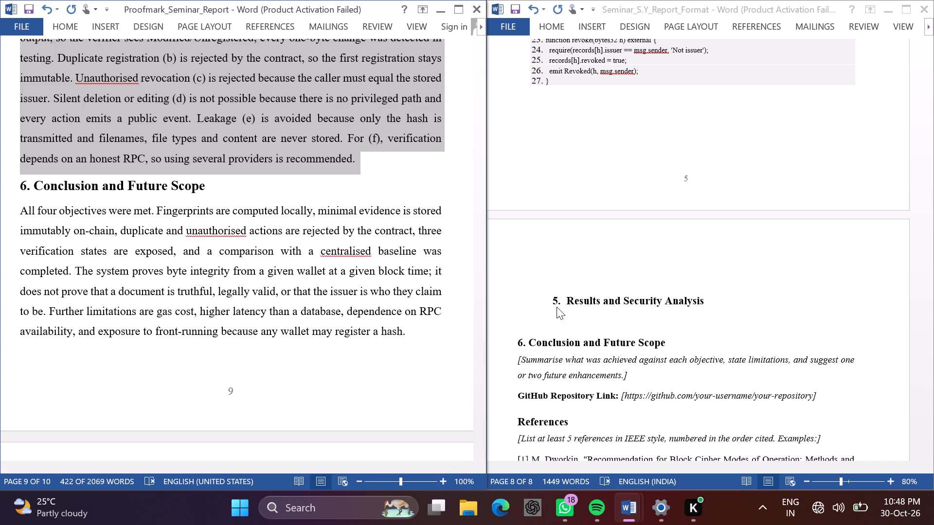
{"action": "scroll", "coordinate": [343, 265], "scroll_direction": "up", "scroll_amount": 7}
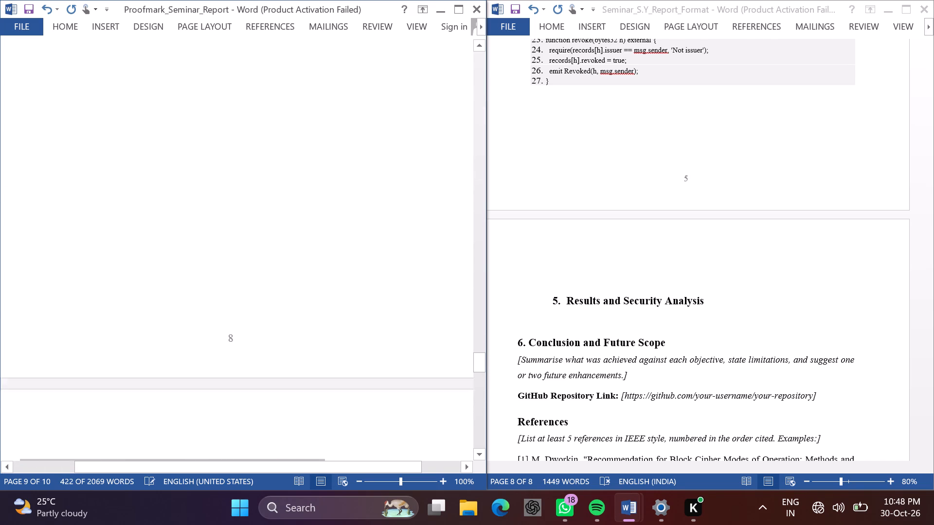
{"action": "scroll", "coordinate": [343, 265], "scroll_direction": "up", "scroll_amount": 3}
{"action": "scroll", "coordinate": [343, 265], "scroll_direction": "down", "scroll_amount": 1}
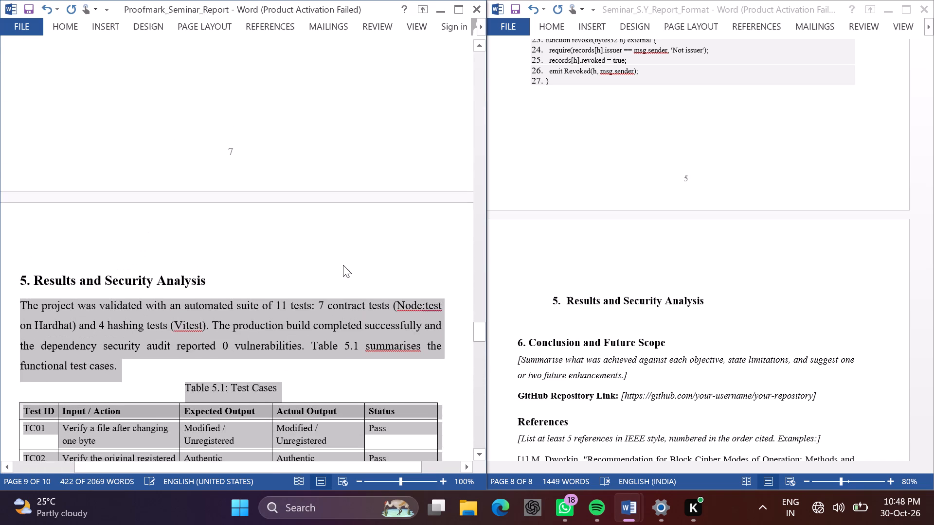
{"action": "scroll", "coordinate": [343, 265], "scroll_direction": "down", "scroll_amount": 2}
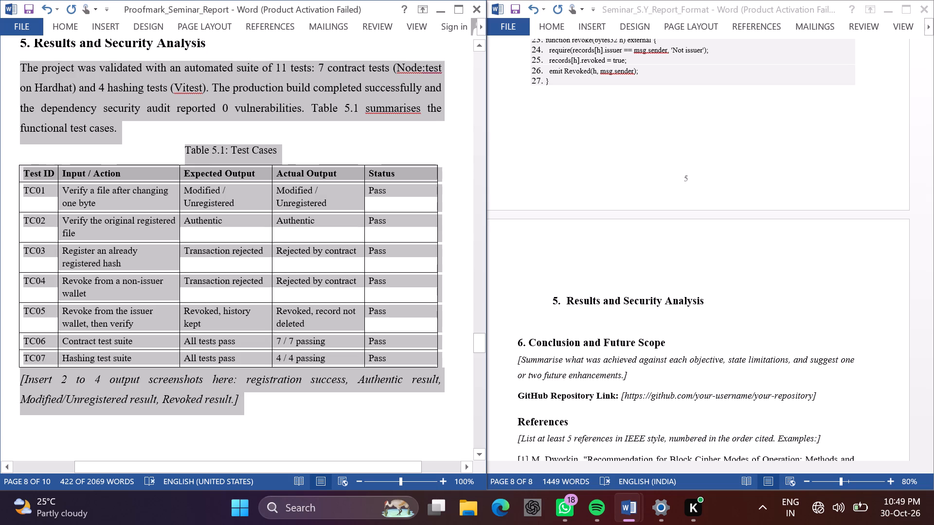
{"action": "left_click", "coordinate": [562, 314]}
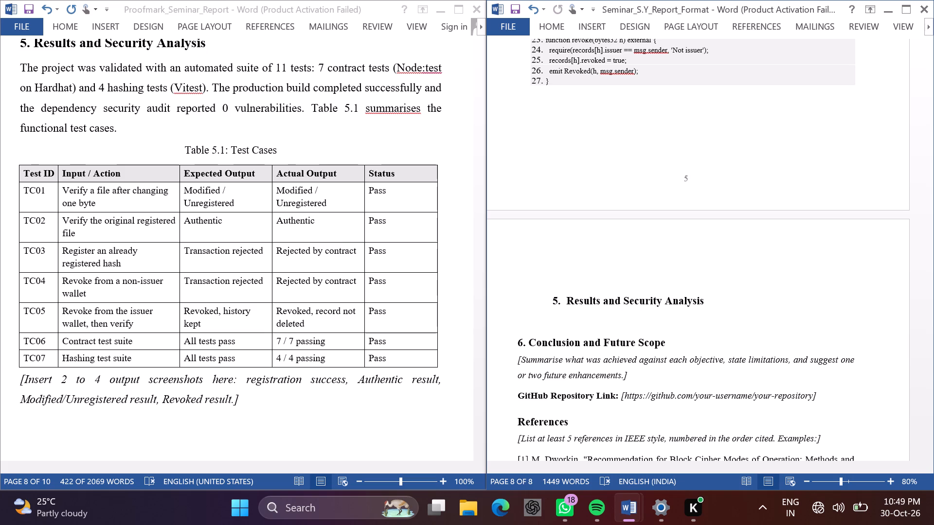
{"action": "key", "text": "ctrl+v"}
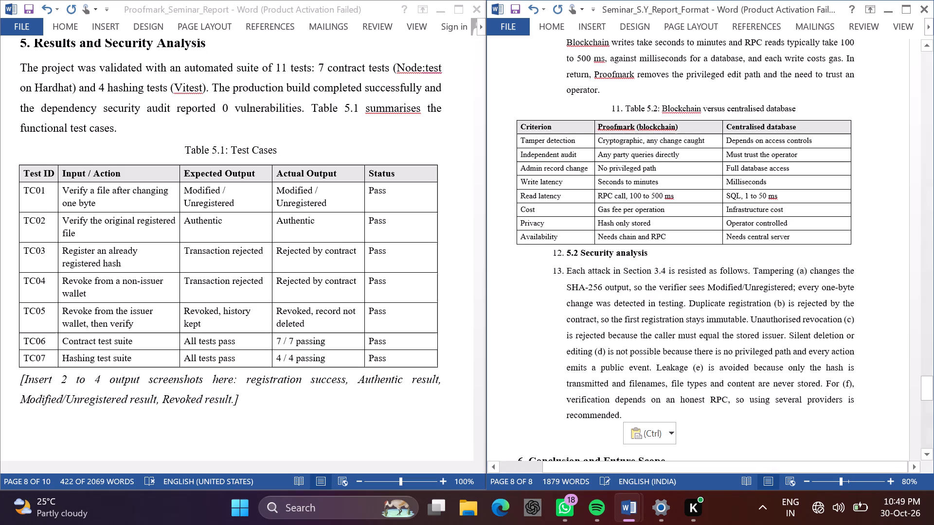
Delete the italic placeholder about inserting 2 to 4 output screenshots below Table 5.1 in Seminar_S.Y_Report_Format.
{"action": "scroll", "coordinate": [642, 275], "scroll_direction": "up", "scroll_amount": 2}
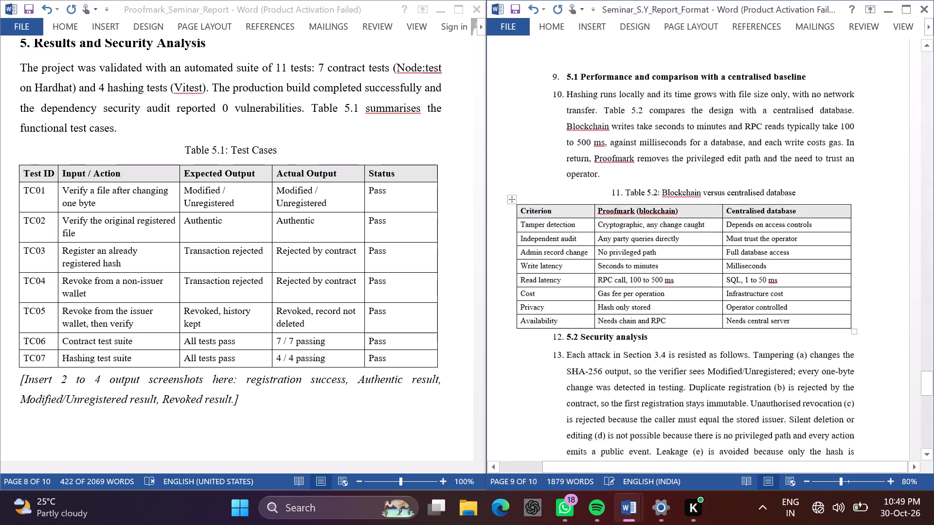
{"action": "scroll", "coordinate": [642, 275], "scroll_direction": "up", "scroll_amount": 6}
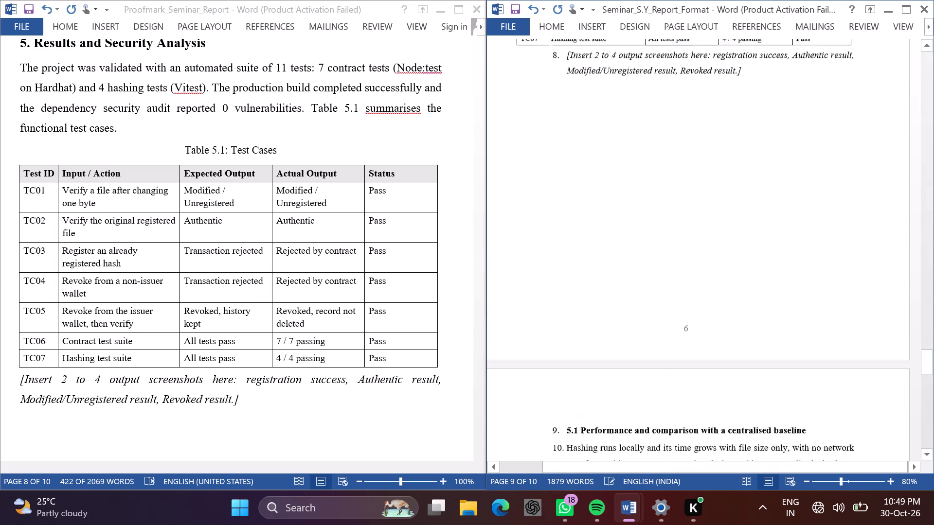
{"action": "scroll", "coordinate": [642, 275], "scroll_direction": "up", "scroll_amount": 3}
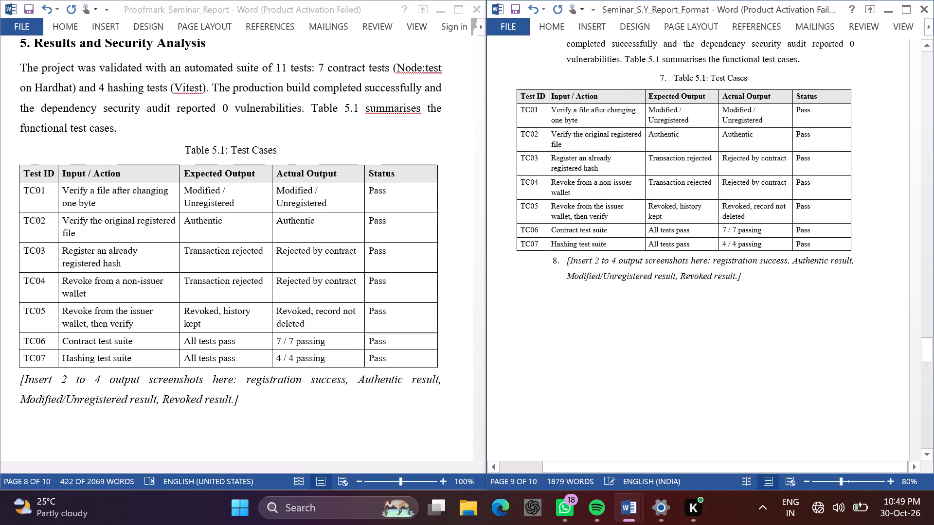
{"action": "left_click_drag", "start_coordinate": [549, 259], "coordinate": [761, 282]}
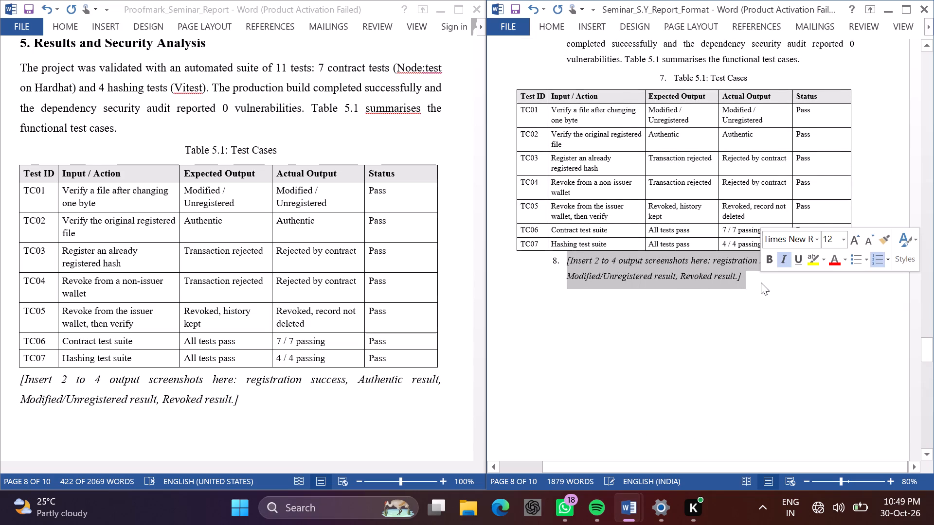
{"action": "key", "text": "BackSpace"}
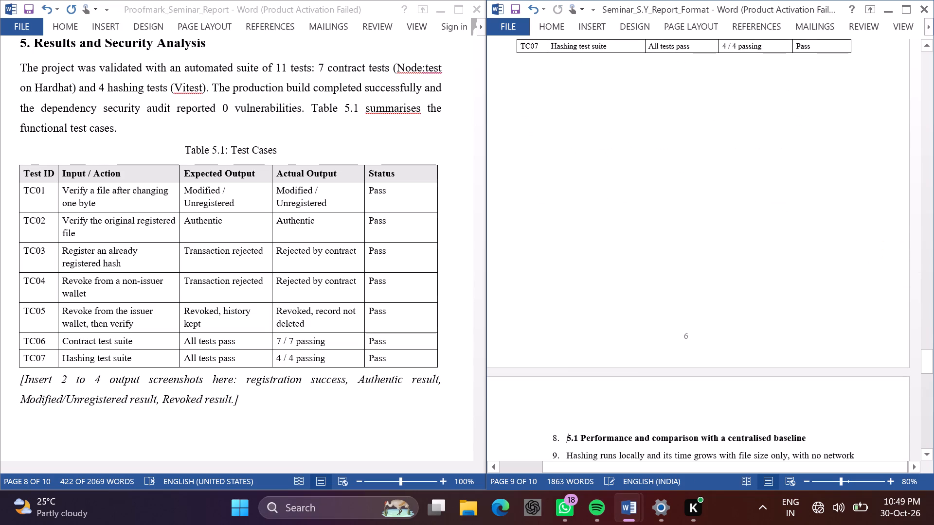
{"action": "left_click", "coordinate": [761, 282]}
{"action": "key", "text": "BackSpace"}
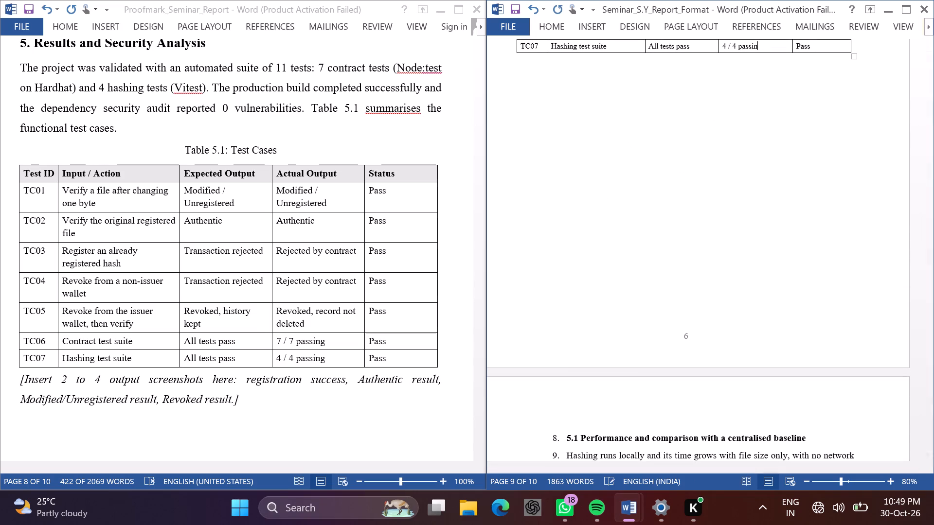
Remove the automatic list numbers from the "5.1 Performance and comparison with a centralised baseline" heading and the paragraph under it.
{"action": "scroll", "coordinate": [761, 282], "scroll_direction": "down", "scroll_amount": 1}
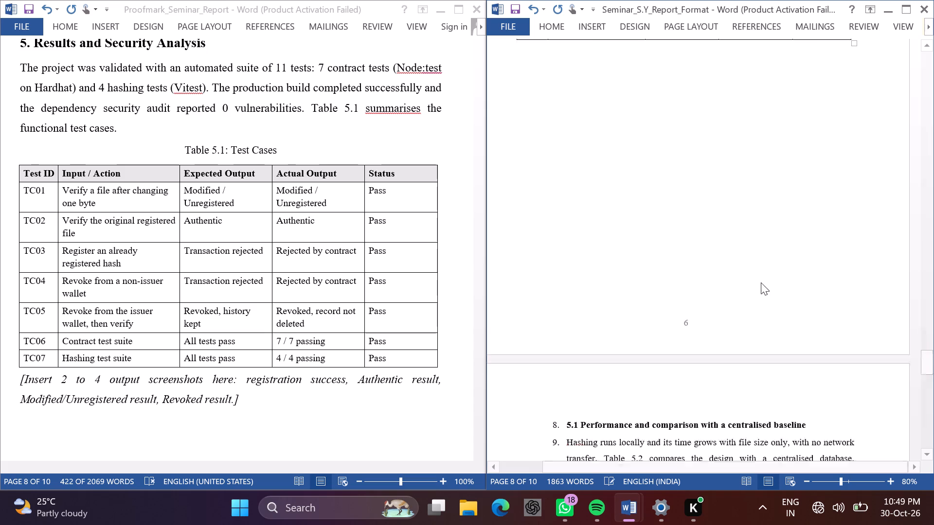
{"action": "scroll", "coordinate": [761, 282], "scroll_direction": "down", "scroll_amount": 1}
{"action": "left_click", "coordinate": [560, 321]}
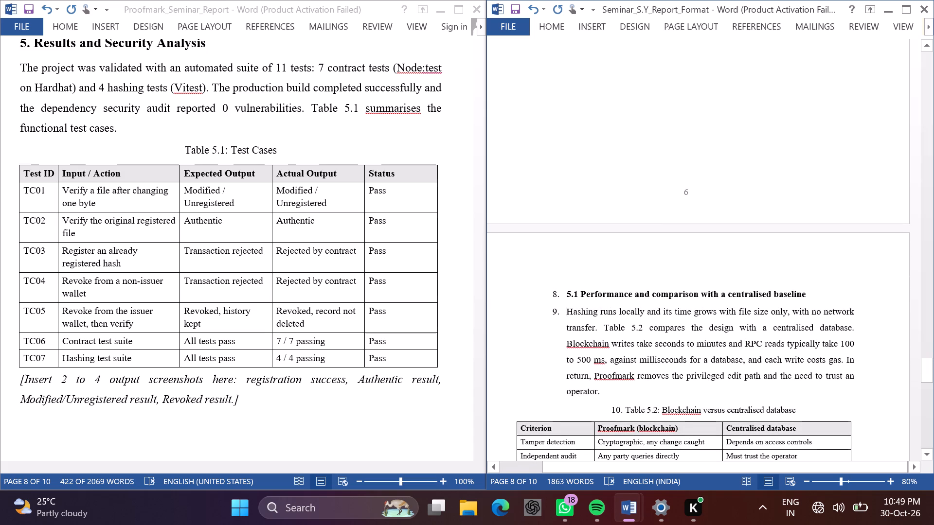
{"action": "key", "text": "BackSpace"}
{"action": "left_click", "coordinate": [568, 292]}
{"action": "key", "text": "BackSpace"}
Remove the automatic list number from the introductory paragraph directly under "5. Results and Security Analysis".
{"action": "scroll", "coordinate": [565, 221], "scroll_direction": "up", "scroll_amount": 2}
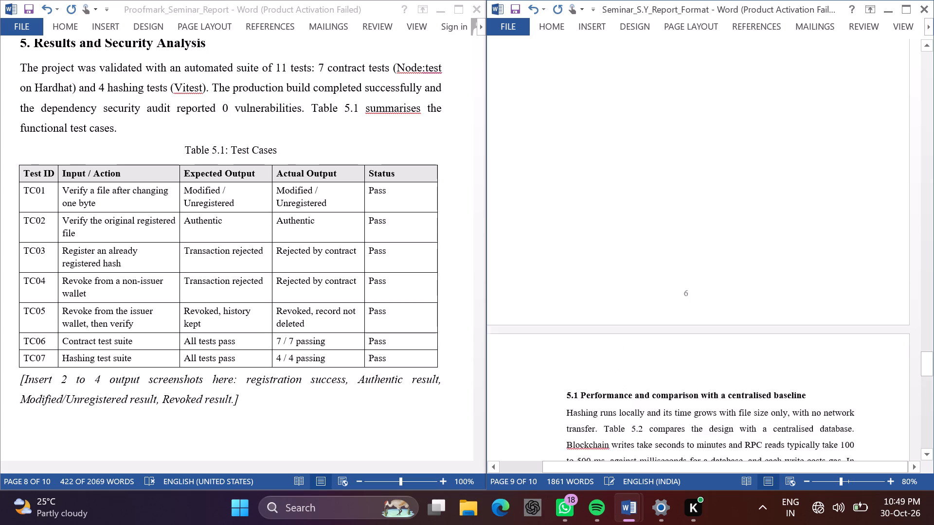
{"action": "scroll", "coordinate": [565, 221], "scroll_direction": "up", "scroll_amount": 4}
{"action": "scroll", "coordinate": [565, 221], "scroll_direction": "down", "scroll_amount": 1}
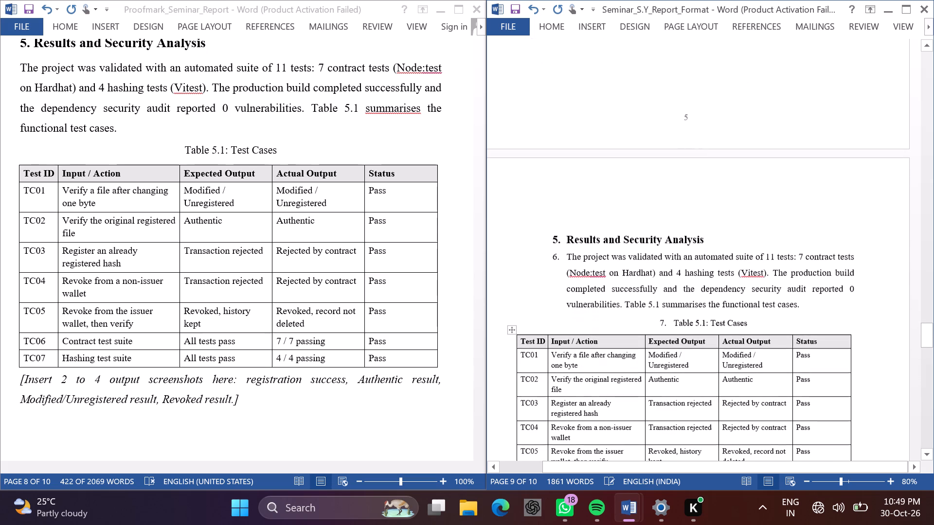
{"action": "left_click", "coordinate": [565, 257]}
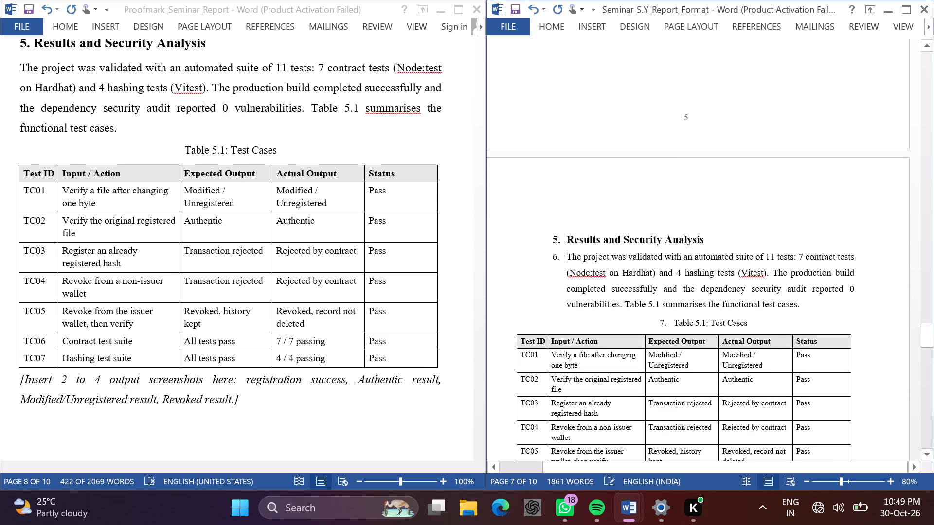
{"action": "key", "text": "BackSpace"}
Remove the list number from the "Table 5.1: Test Cases" caption and pad it with leading spaces so it sits roughly centred above the table.
{"action": "left_click", "coordinate": [670, 325]}
{"action": "key", "text": "BackSpace"}
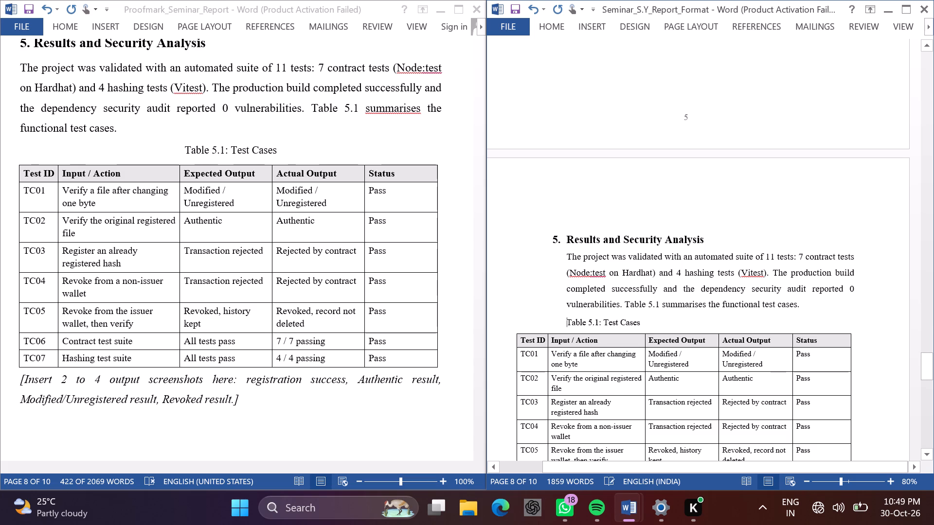
{"action": "key", "text": "space"}
{"action": "key", "text": "space"}
{"action": "key", "text": "space"}
{"action": "key", "text": "space"}
{"action": "key", "text": "space"}
{"action": "key", "text": "space"}
{"action": "key", "text": "space"}
{"action": "key", "text": "space"}
{"action": "key", "text": "space"}
{"action": "key", "text": "space"}
{"action": "key", "text": "space"}
{"action": "key", "text": "space"}
{"action": "key", "text": "space"}
{"action": "key", "text": "space"}
{"action": "key", "text": "space"}
{"action": "key", "text": "space"}
{"action": "key", "text": "space"}
{"action": "key", "text": "space"}
{"action": "key", "text": "space"}
{"action": "key", "text": "space"}
{"action": "key", "text": "space"}
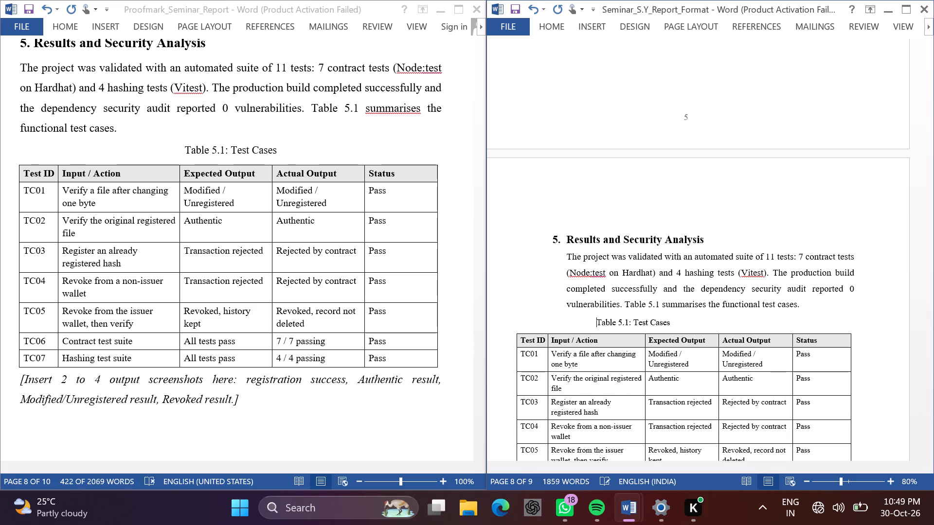
{"action": "key", "text": "space"}
{"action": "key", "text": "space"}
{"action": "key", "text": "space"}
{"action": "key", "text": "space"}
{"action": "key", "text": "space"}
{"action": "key", "text": "space"}
{"action": "key", "text": "space"}
{"action": "key", "text": "space"}
{"action": "key", "text": "space"}
{"action": "key", "text": "space"}
{"action": "key", "text": "space"}
{"action": "key", "text": "space"}
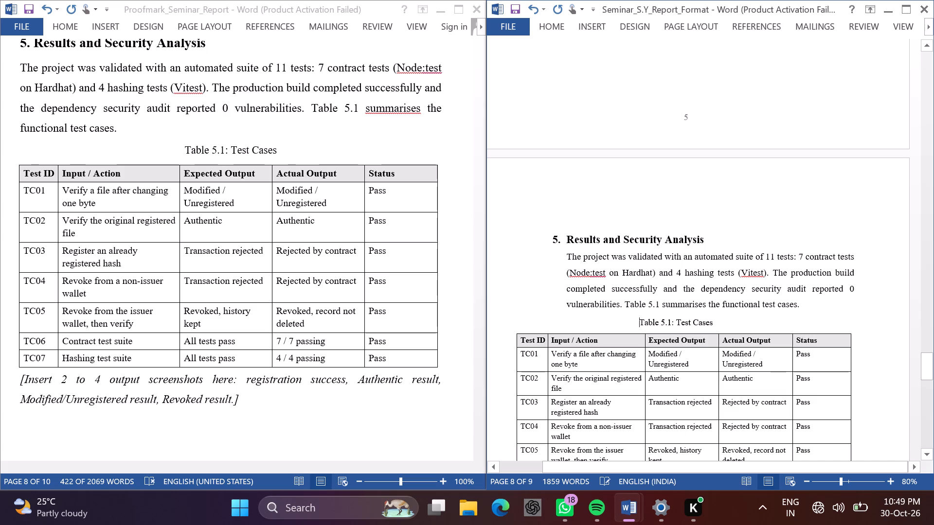
Reduce the indent of the introductory Section 5 paragraph so it lines up with the number of the section heading.
{"action": "left_click", "coordinate": [559, 259]}
{"action": "key", "text": "BackSpace"}
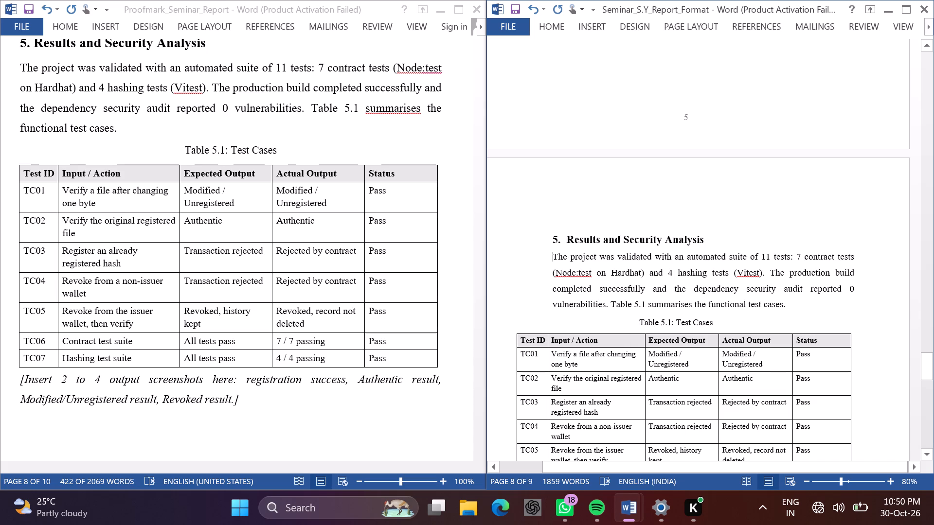
Remove the indent of the "5.1 Performance and comparison with a centralised baseline" heading and pad it with leading spaces to start near the Section 5 heading's number.
{"action": "scroll", "coordinate": [621, 285], "scroll_direction": "down", "scroll_amount": 3}
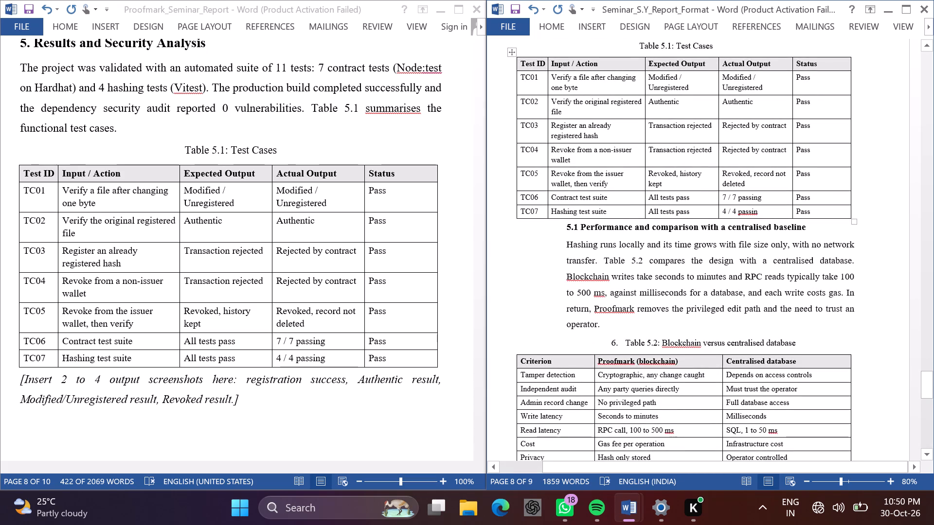
{"action": "left_click", "coordinate": [565, 227]}
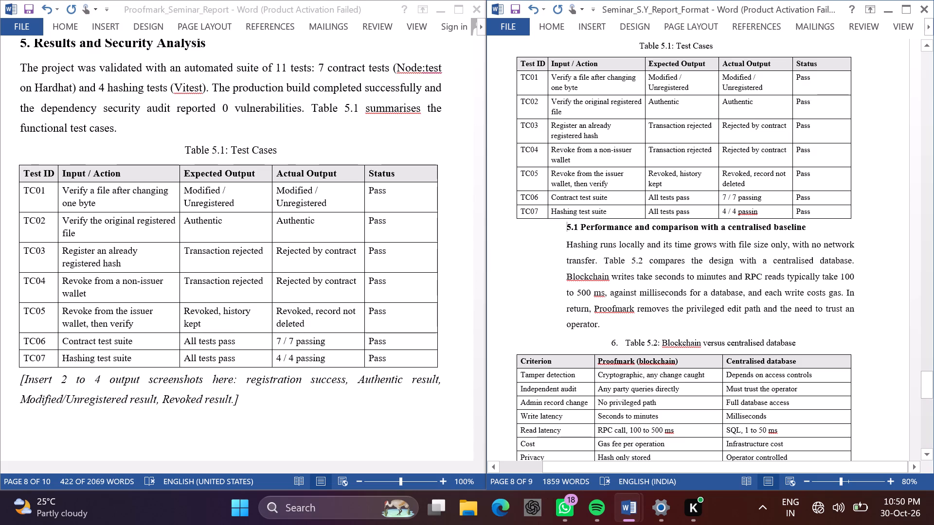
{"action": "key", "text": "Return"}
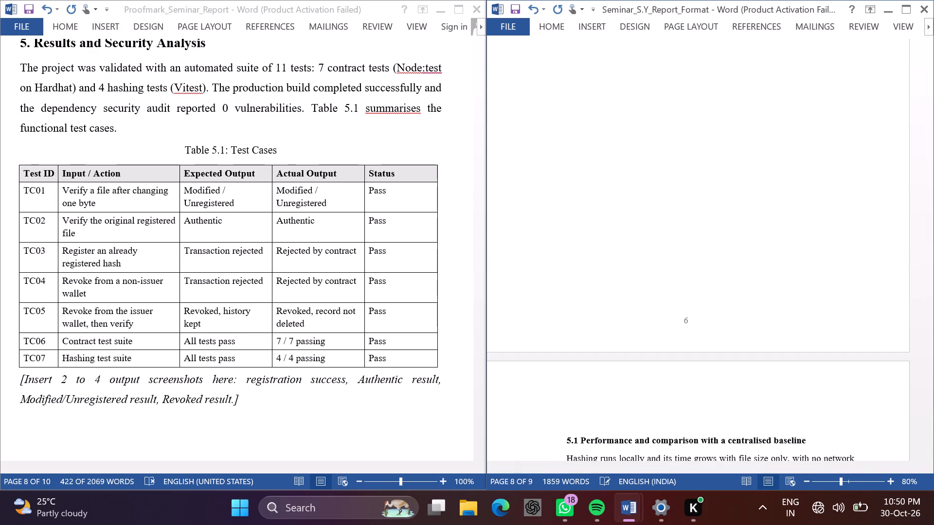
{"action": "key", "text": "BackSpace"}
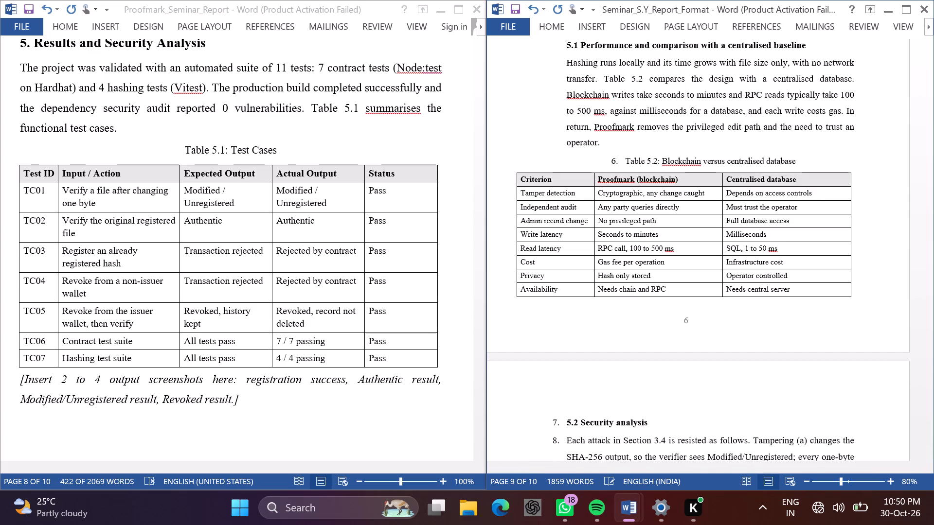
{"action": "key", "text": "BackSpace"}
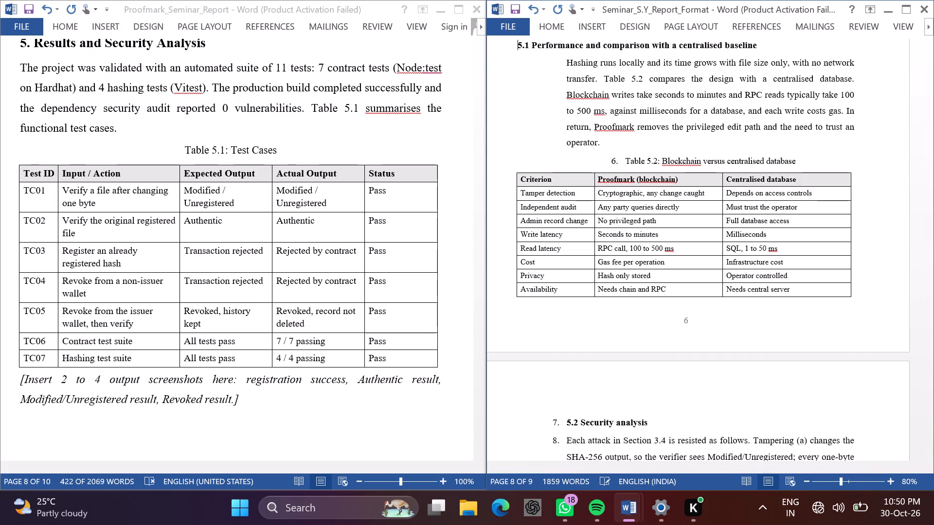
{"action": "key", "text": "space"}
{"action": "key", "text": "space"}
{"action": "key", "text": "space"}
{"action": "key", "text": "space"}
{"action": "key", "text": "space"}
{"action": "key", "text": "space"}
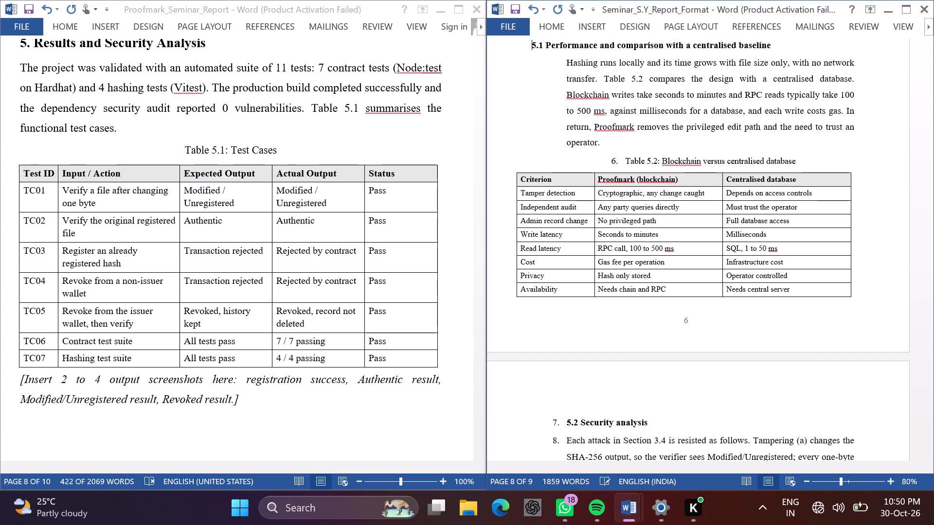
{"action": "key", "text": "space"}
{"action": "key", "text": "space"}
{"action": "key", "text": "space"}
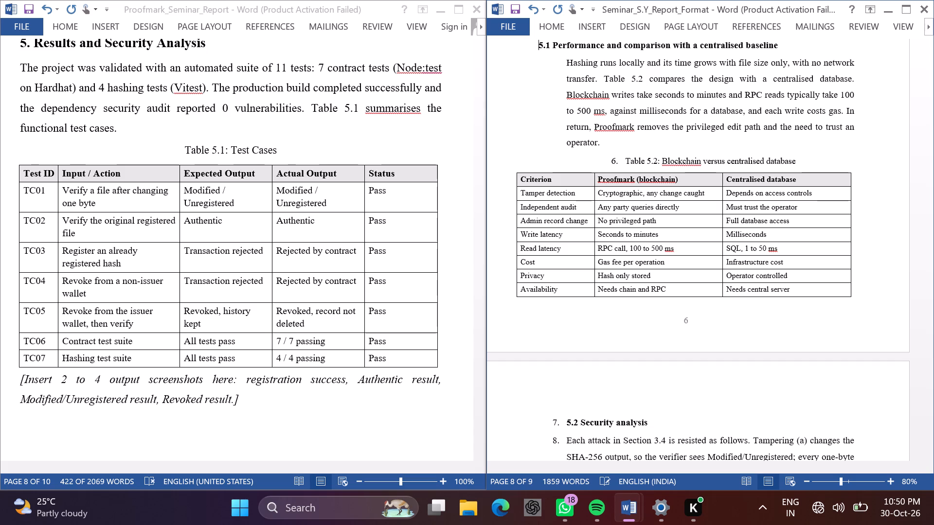
{"action": "key", "text": "space"}
{"action": "key", "text": "space"}
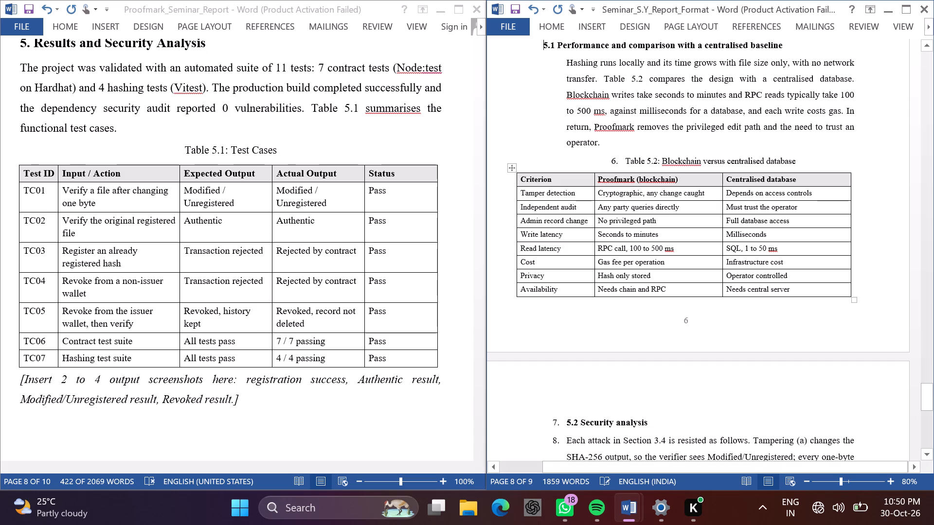
Join the paragraph under the 5.1 heading to the heading line, split it onto its own line again and remove its automatic number.
{"action": "left_click", "coordinate": [559, 61]}
{"action": "key", "text": "BackSpace"}
{"action": "key", "text": "BackSpace"}
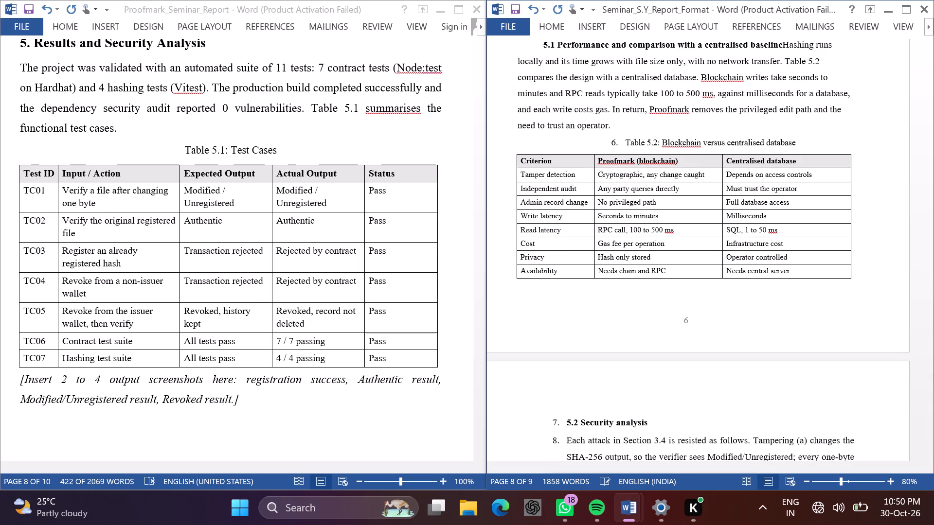
{"action": "key", "text": "Return"}
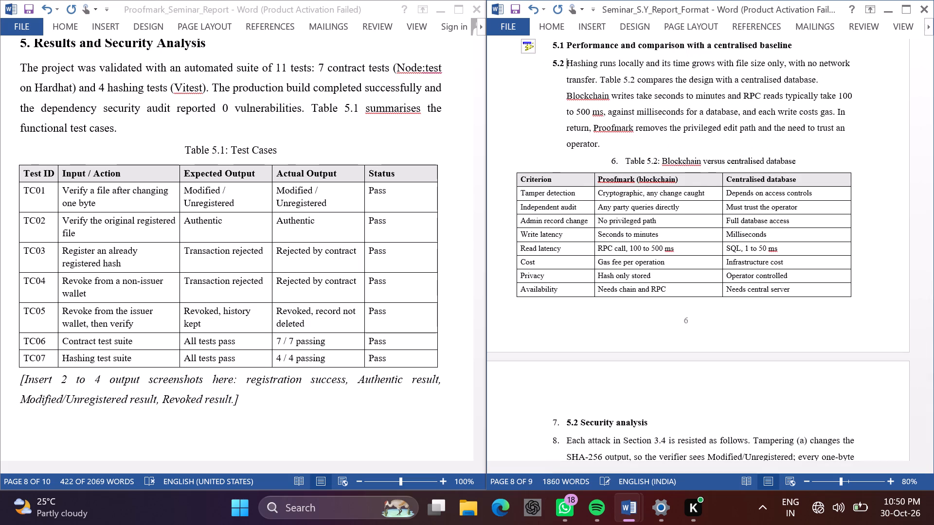
{"action": "key", "text": "BackSpace"}
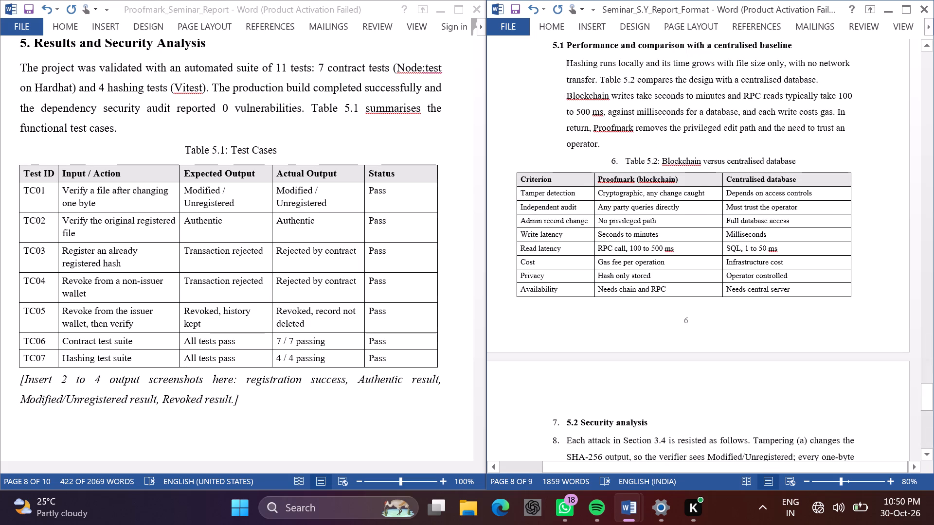
Remove the list number from the "Table 5.2: Blockchain versus centralised database" caption and pad it with leading spaces so it sits roughly centred above the table.
{"action": "left_click", "coordinate": [623, 156]}
{"action": "key", "text": "BackSpace"}
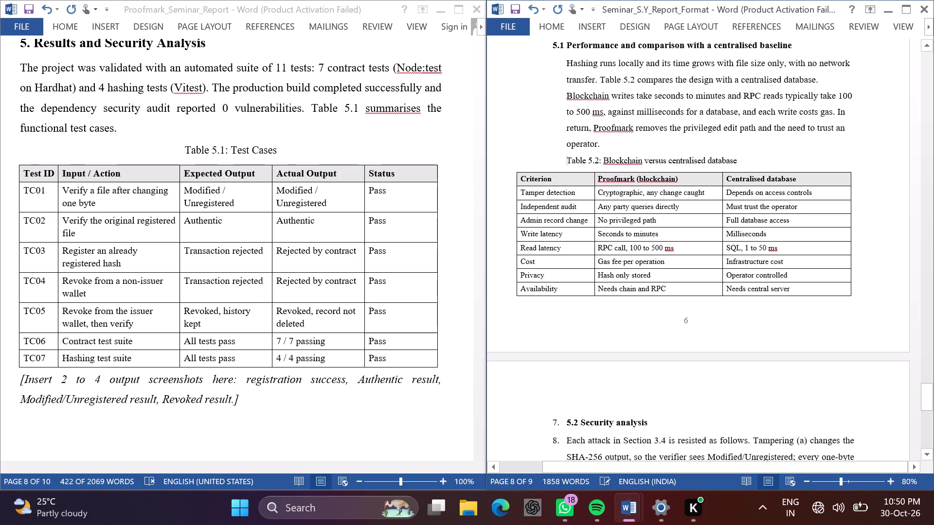
{"action": "key", "text": "space"}
{"action": "key", "text": "space"}
{"action": "key", "text": "space"}
{"action": "key", "text": "space"}
{"action": "key", "text": "space"}
{"action": "key", "text": "space"}
{"action": "key", "text": "space"}
{"action": "key", "text": "space"}
{"action": "key", "text": "space"}
{"action": "key", "text": "space"}
{"action": "key", "text": "space"}
{"action": "key", "text": "space"}
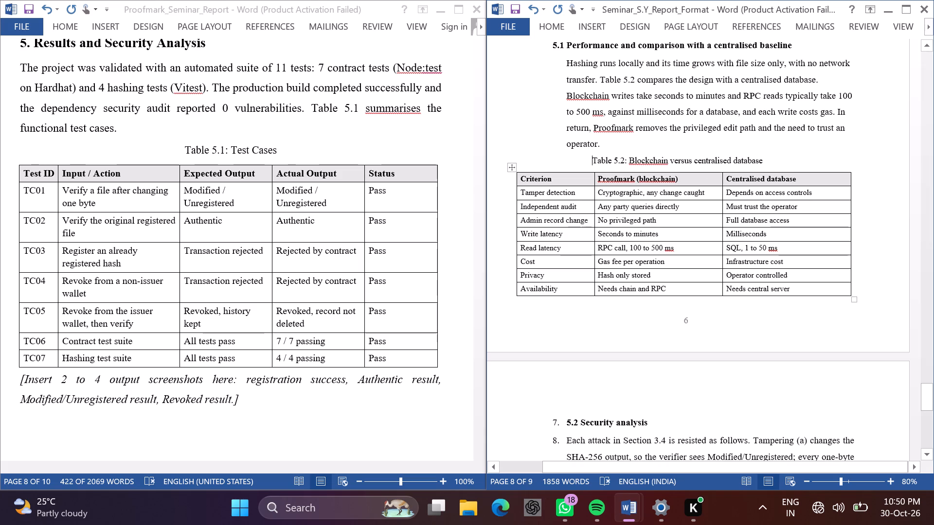
Remove the automatic list numbers from the "5.2 Security analysis" heading and the paragraph under it.
{"action": "scroll", "coordinate": [599, 212], "scroll_direction": "down", "scroll_amount": 4}
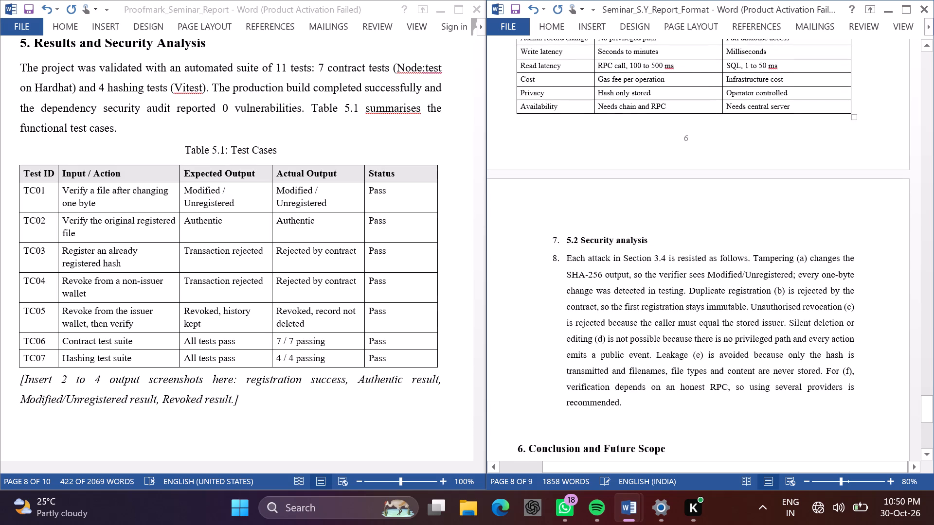
{"action": "left_click", "coordinate": [565, 239]}
{"action": "key", "text": "BackSpace"}
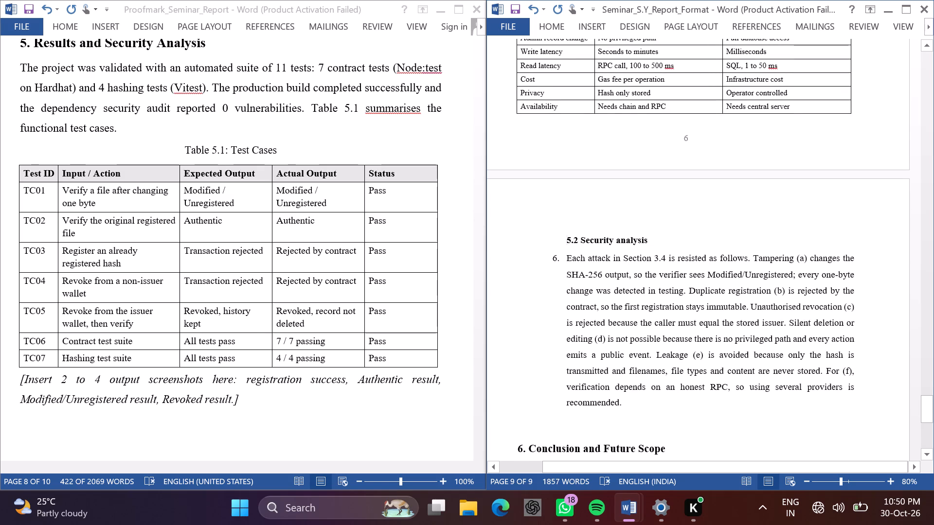
{"action": "left_click", "coordinate": [564, 257]}
{"action": "key", "text": "BackSpace"}
Copy the two body paragraphs of Section 6, from "All four objectives were met" to "further options", in Proofmark_Seminar_Report.
{"action": "scroll", "coordinate": [564, 257], "scroll_direction": "down", "scroll_amount": 4}
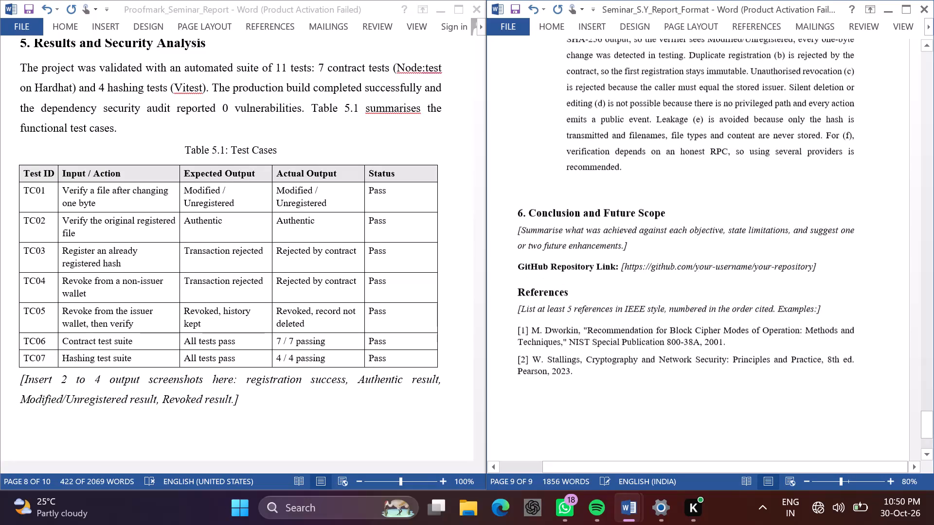
{"action": "scroll", "coordinate": [564, 257], "scroll_direction": "down", "scroll_amount": 1}
{"action": "scroll", "coordinate": [337, 314], "scroll_direction": "down", "scroll_amount": 4}
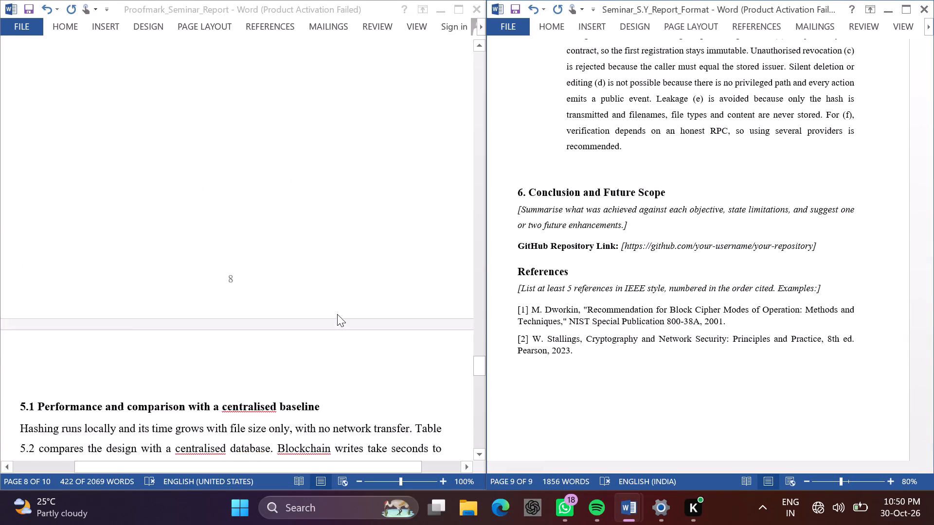
{"action": "scroll", "coordinate": [337, 314], "scroll_direction": "down", "scroll_amount": 3}
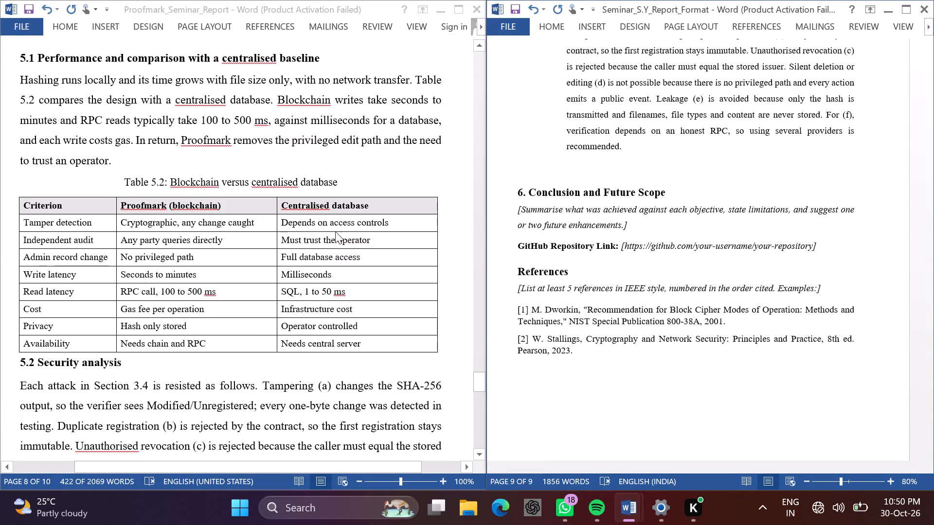
{"action": "scroll", "coordinate": [237, 221], "scroll_direction": "down", "scroll_amount": 1}
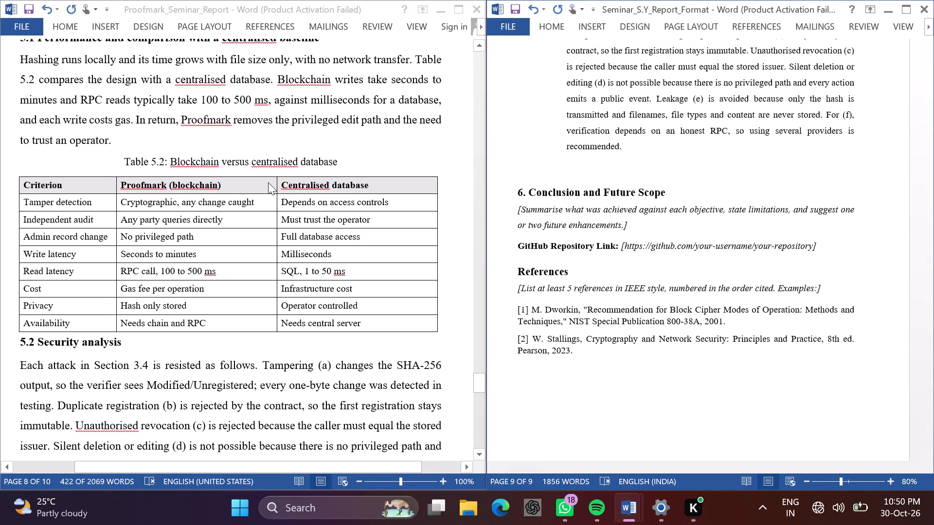
{"action": "scroll", "coordinate": [255, 257], "scroll_direction": "down", "scroll_amount": 1}
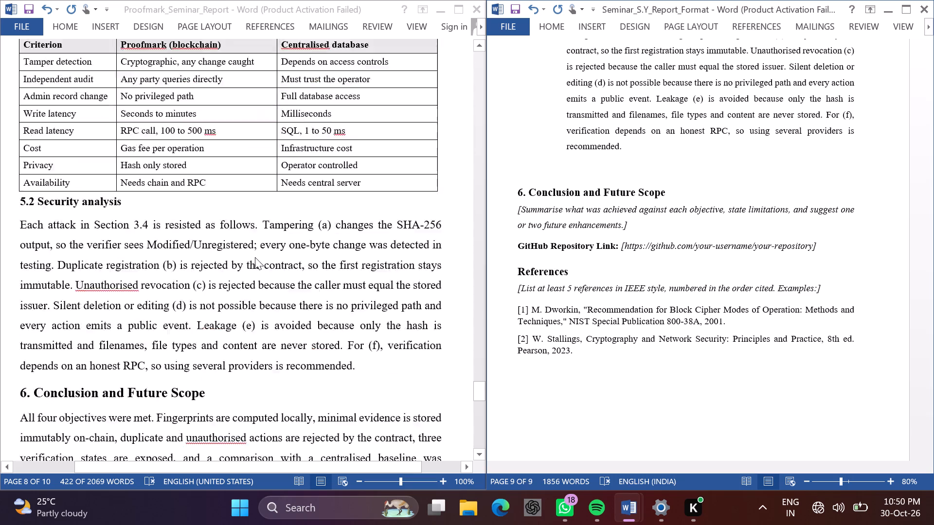
{"action": "scroll", "coordinate": [255, 257], "scroll_direction": "down", "scroll_amount": 2}
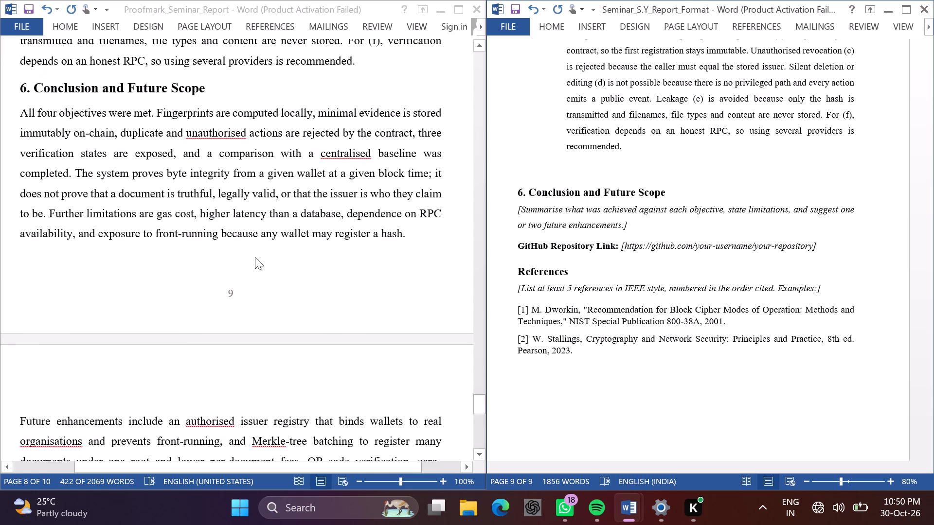
{"action": "scroll", "coordinate": [255, 257], "scroll_direction": "down", "scroll_amount": 1}
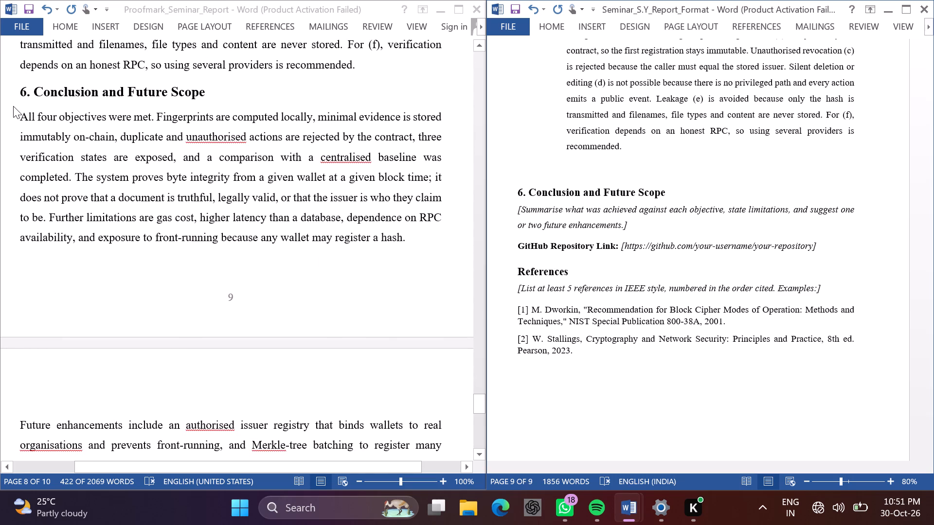
{"action": "left_click", "coordinate": [18, 108]}
{"action": "left_click", "coordinate": [19, 113]}
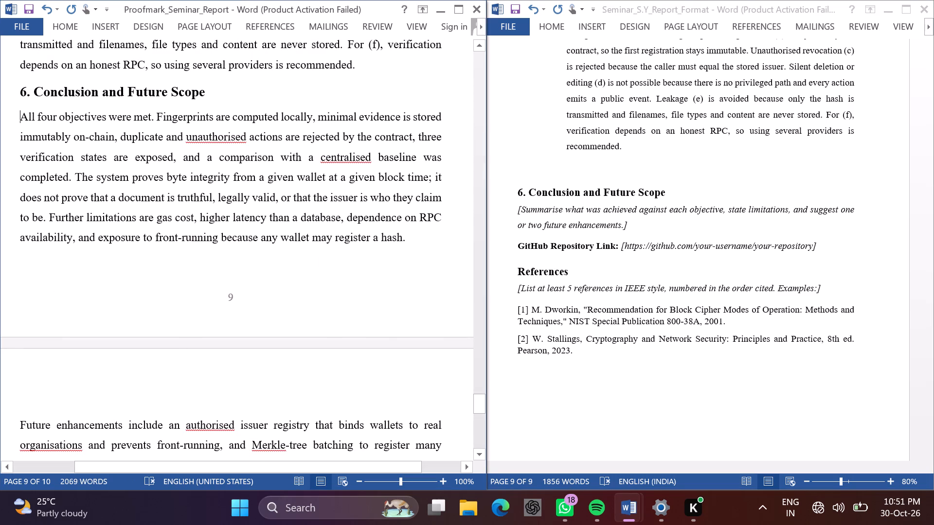
{"action": "left_click_drag", "start_coordinate": [19, 113], "coordinate": [102, 315]}
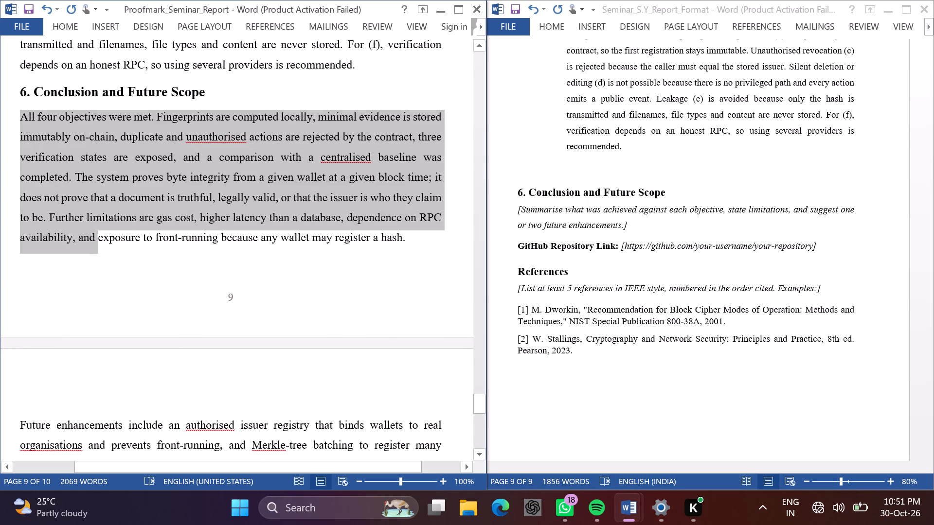
{"action": "left_click_drag", "start_coordinate": [102, 315], "coordinate": [128, 424]}
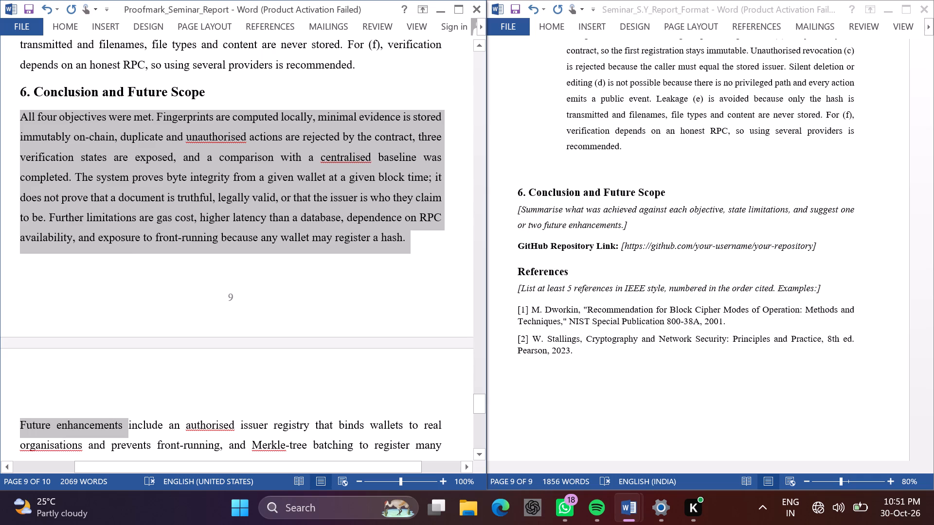
{"action": "left_click_drag", "start_coordinate": [128, 424], "coordinate": [254, 432]}
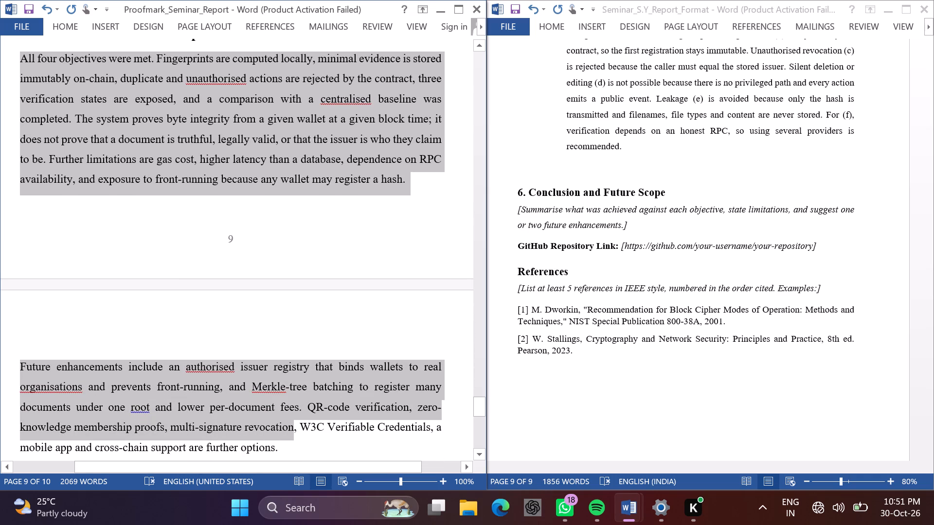
{"action": "left_click_drag", "start_coordinate": [254, 432], "coordinate": [292, 434]}
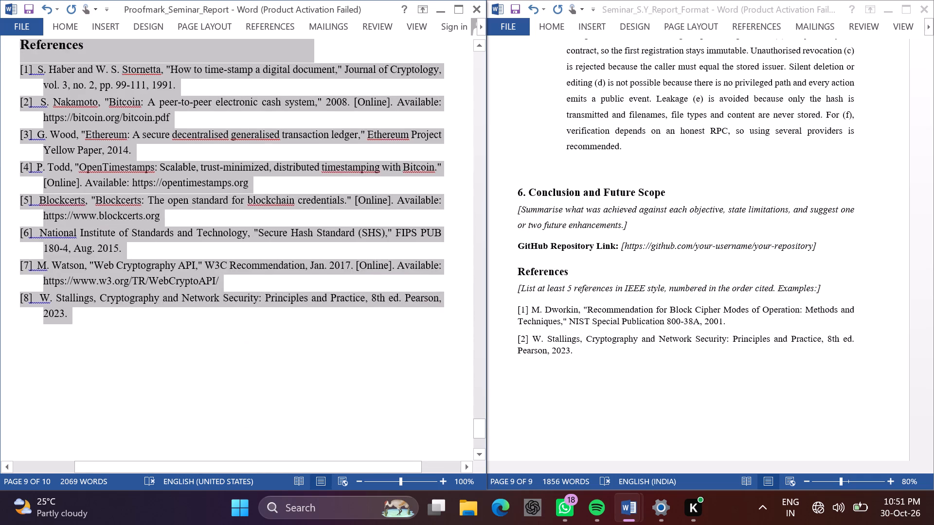
{"action": "left_click_drag", "start_coordinate": [292, 434], "coordinate": [230, 137]}
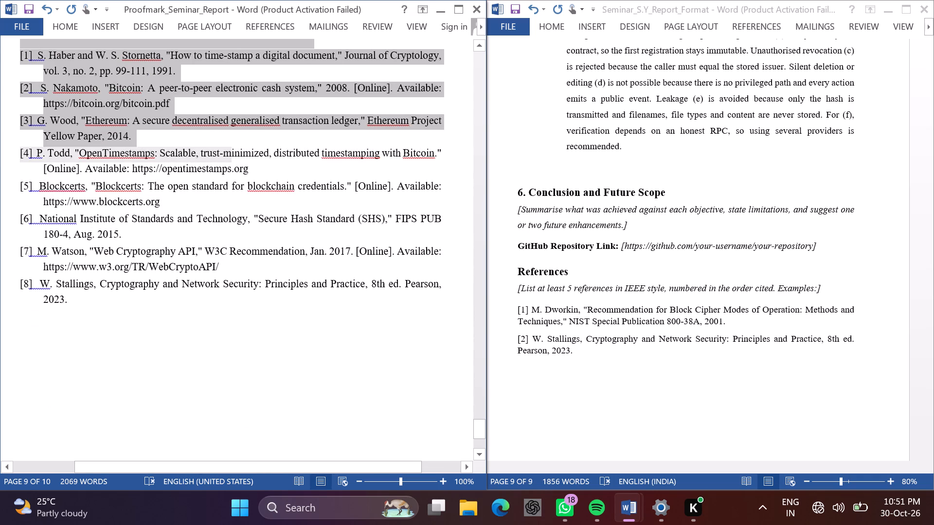
{"action": "left_click_drag", "start_coordinate": [230, 137], "coordinate": [246, 145]}
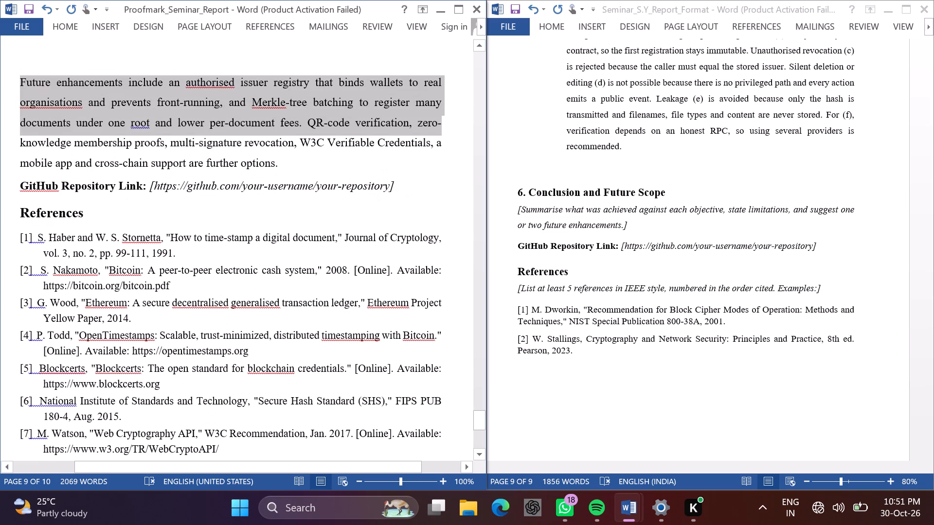
{"action": "left_click_drag", "start_coordinate": [246, 145], "coordinate": [350, 258]}
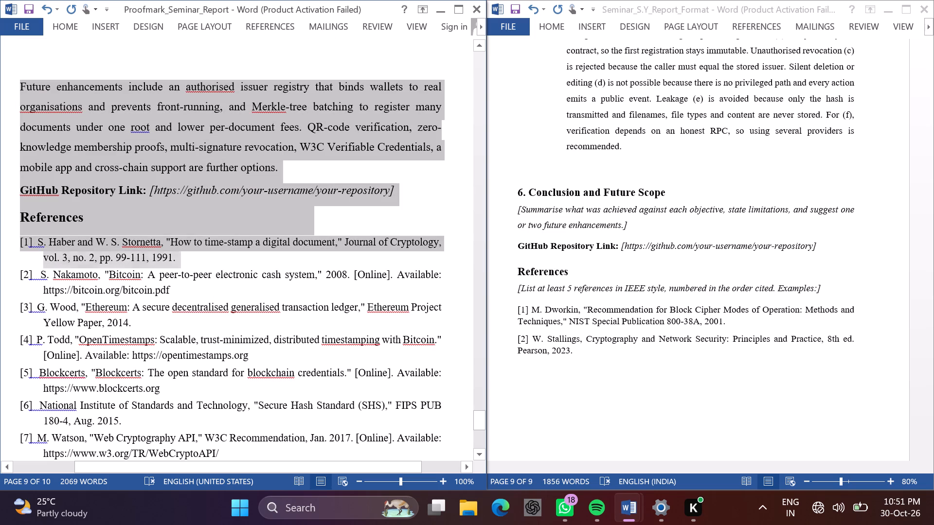
{"action": "left_click_drag", "start_coordinate": [350, 258], "coordinate": [347, 310]}
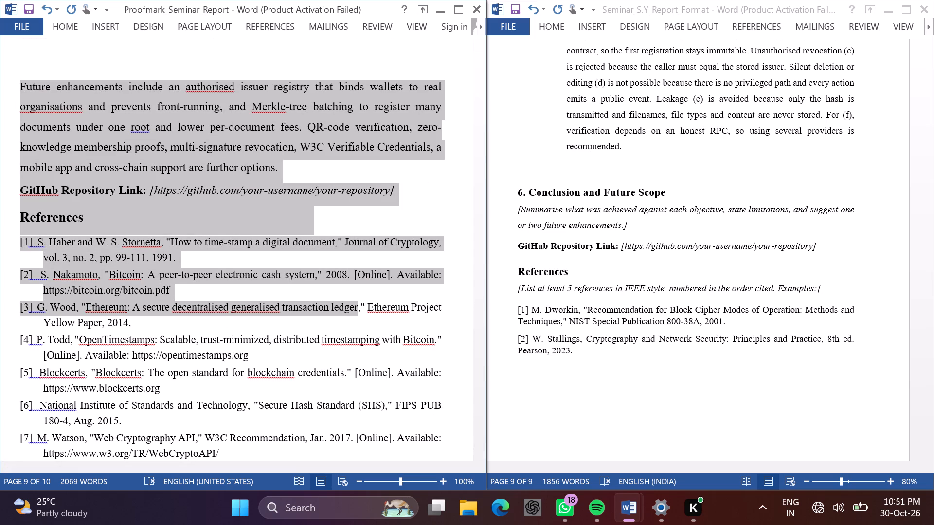
{"action": "left_click_drag", "start_coordinate": [347, 310], "coordinate": [341, 298]}
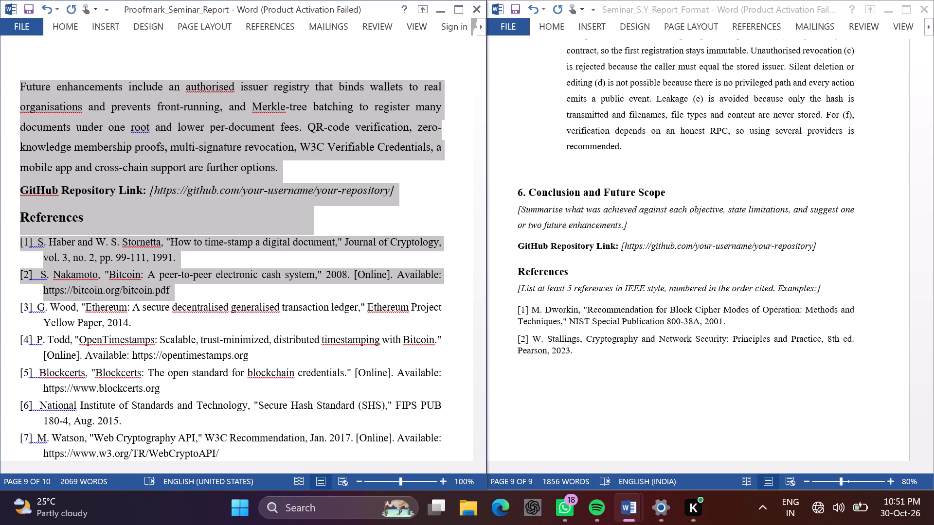
{"action": "left_click_drag", "start_coordinate": [341, 298], "coordinate": [374, 195]}
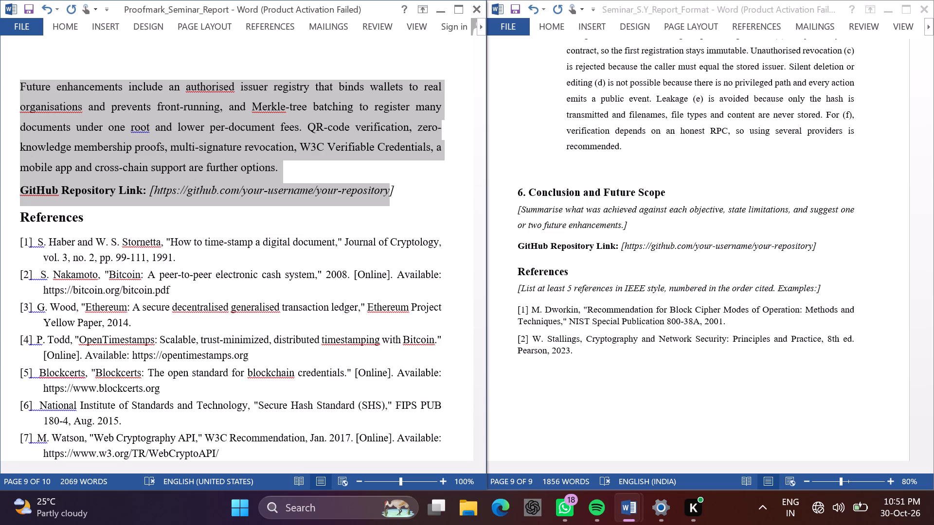
{"action": "left_click_drag", "start_coordinate": [374, 195], "coordinate": [449, 173]}
{"action": "key", "text": "ctrl+c"}
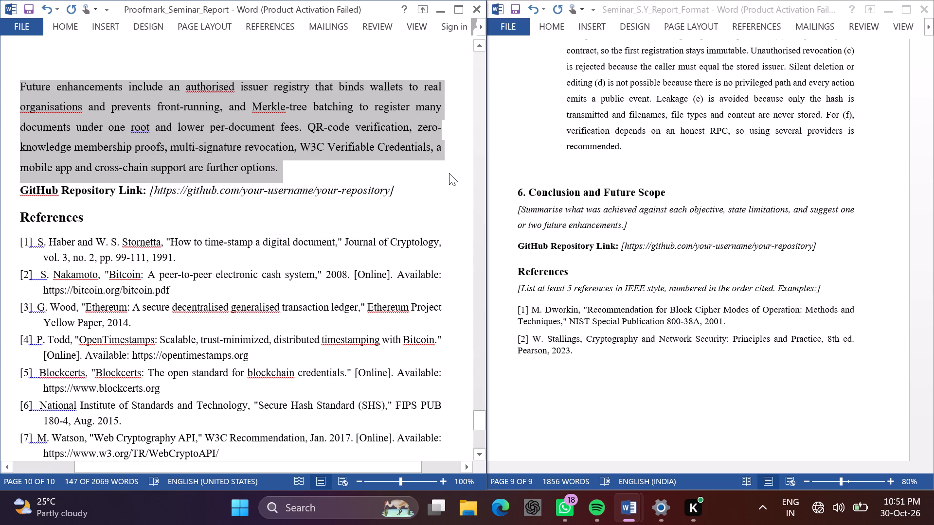
Delete the bracketed "Summarise what was achieved against each objective" placeholder under the Section 6 heading in Seminar_S.Y_Report_Format.
{"action": "left_click_drag", "start_coordinate": [543, 203], "coordinate": [519, 206]}
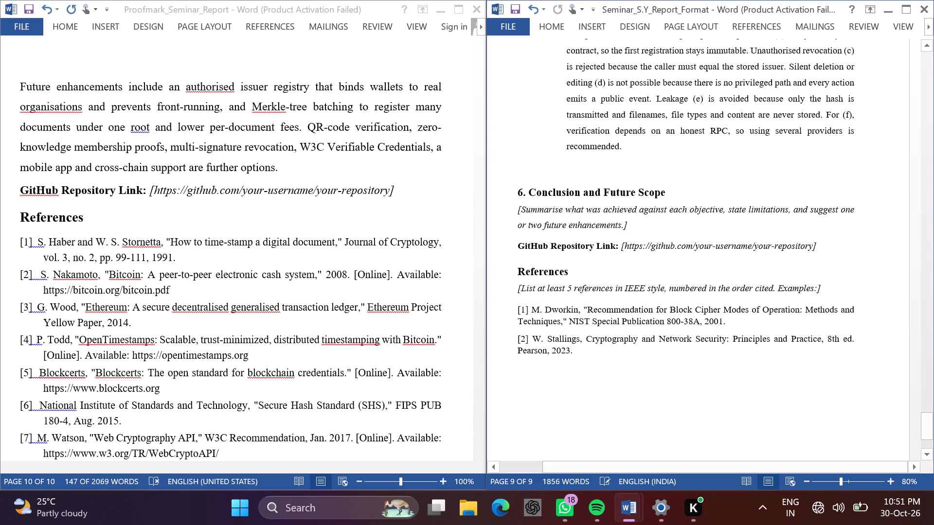
{"action": "left_click_drag", "start_coordinate": [519, 206], "coordinate": [515, 207]}
{"action": "left_click_drag", "start_coordinate": [515, 207], "coordinate": [563, 221]}
{"action": "left_click_drag", "start_coordinate": [563, 221], "coordinate": [639, 226]}
{"action": "key", "text": "BackSpace"}
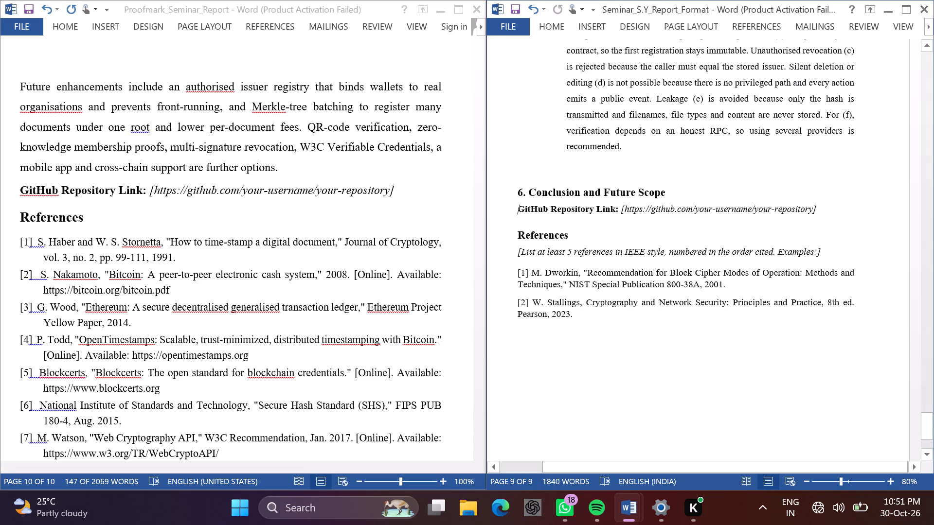
Add an empty line without a list number below the "6. Conclusion and Future Scope" heading.
{"action": "left_click", "coordinate": [669, 186]}
{"action": "key", "text": "Return"}
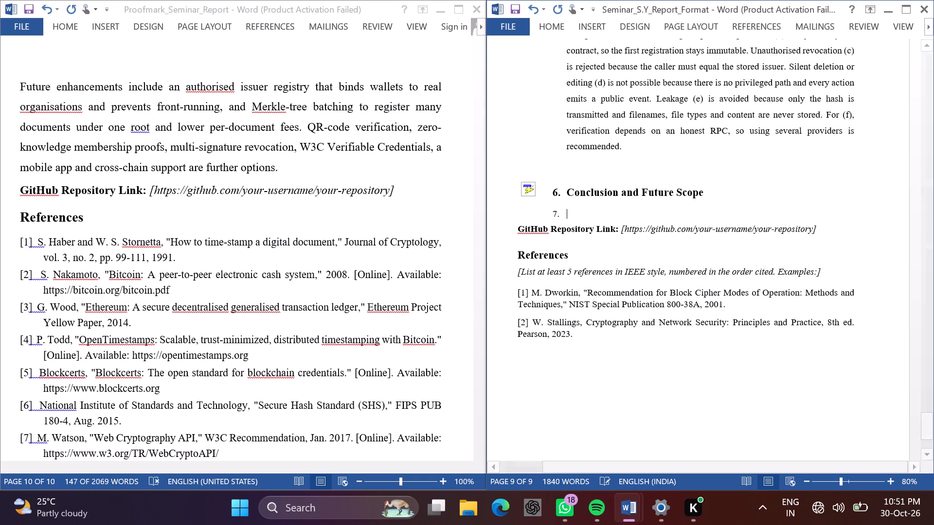
{"action": "key", "text": "BackSpace"}
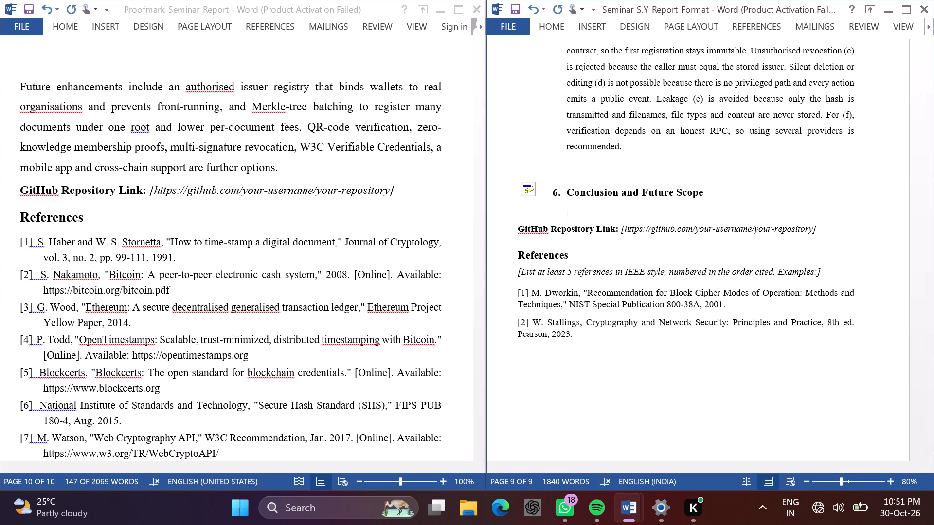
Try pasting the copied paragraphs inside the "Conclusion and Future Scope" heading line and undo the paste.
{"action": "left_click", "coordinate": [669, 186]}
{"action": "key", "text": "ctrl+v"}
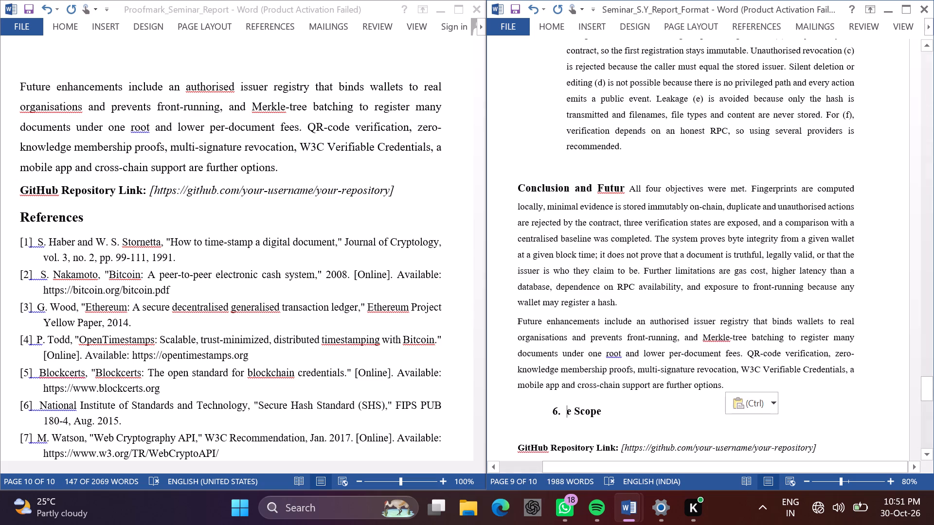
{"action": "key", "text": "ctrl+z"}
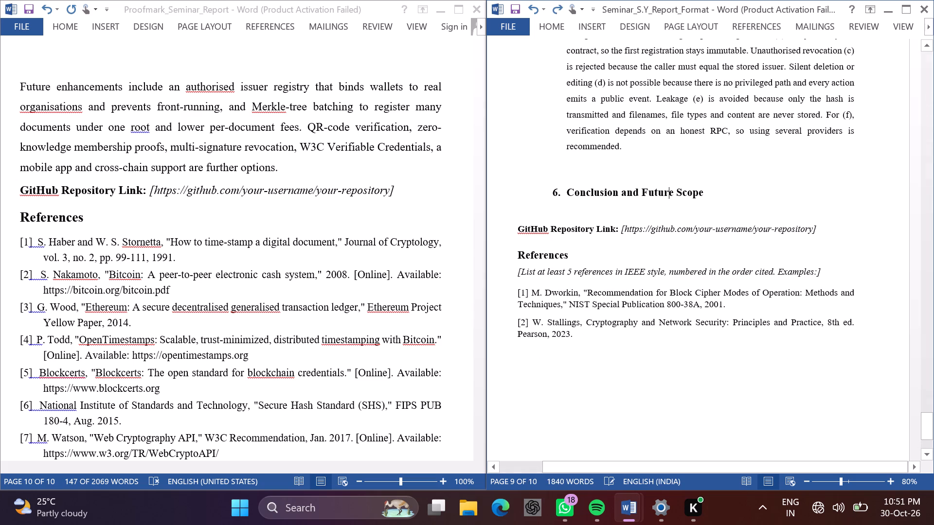
Insert an unnumbered, unindented line right after the Section 6 heading and paste the two copied conclusion paragraphs there.
{"action": "left_click", "coordinate": [716, 196]}
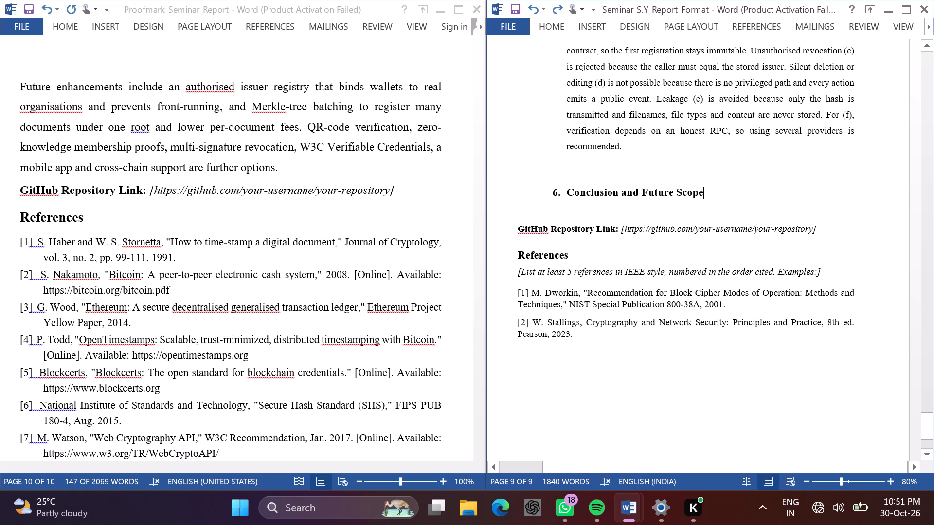
{"action": "key", "text": "Return"}
{"action": "key", "text": "BackSpace"}
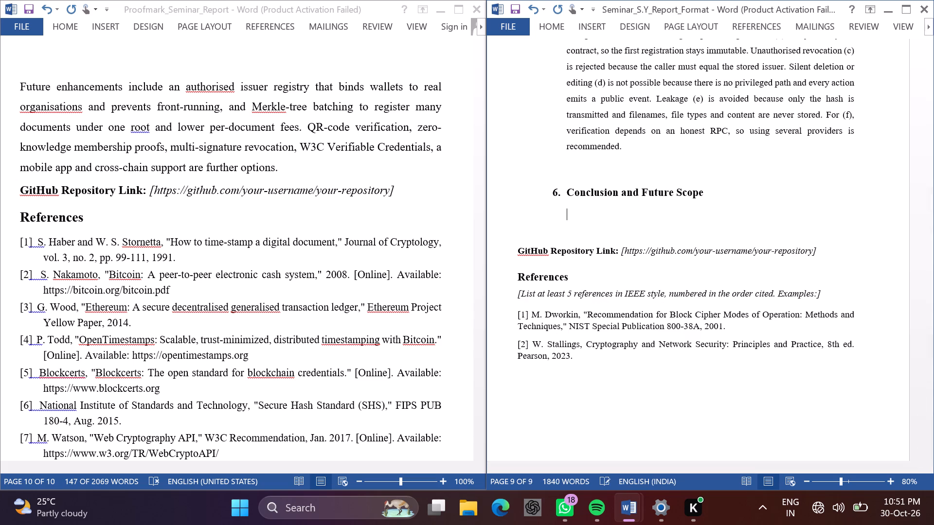
{"action": "key", "text": "BackSpace"}
{"action": "key", "text": "BackSpace"}
{"action": "key", "text": "ctrl+v"}
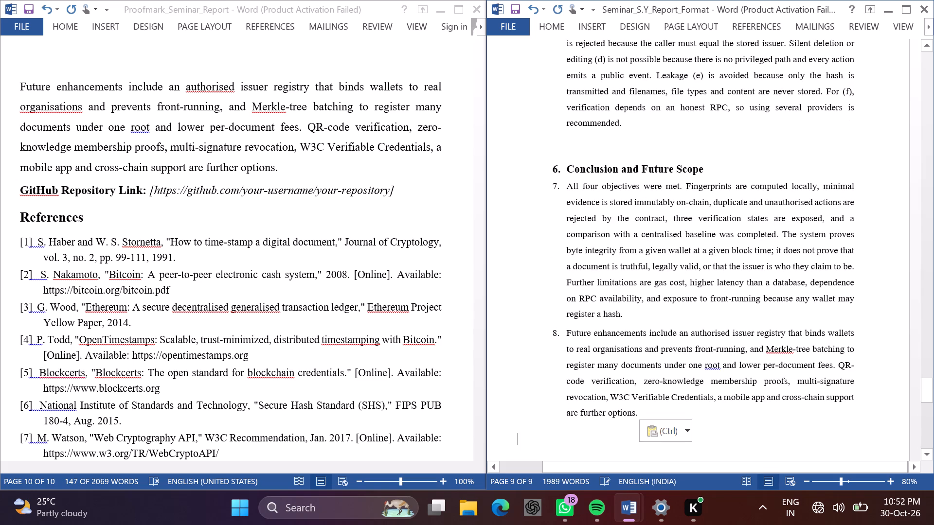
Remove the automatic list numbers from the "All four objectives were met" and "Future enhancements include" paragraphs.
{"action": "left_click", "coordinate": [562, 187]}
{"action": "key", "text": "BackSpace"}
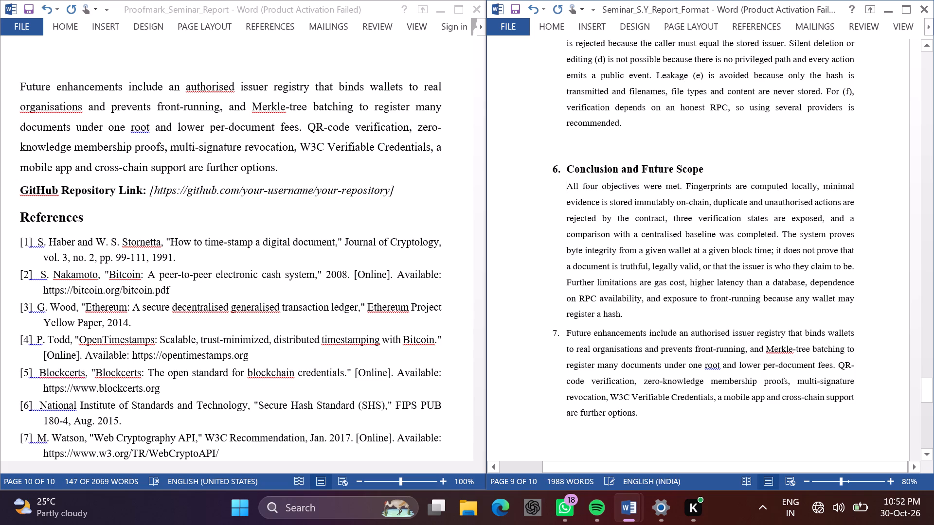
{"action": "left_click", "coordinate": [563, 332]}
{"action": "key", "text": "BackSpace"}
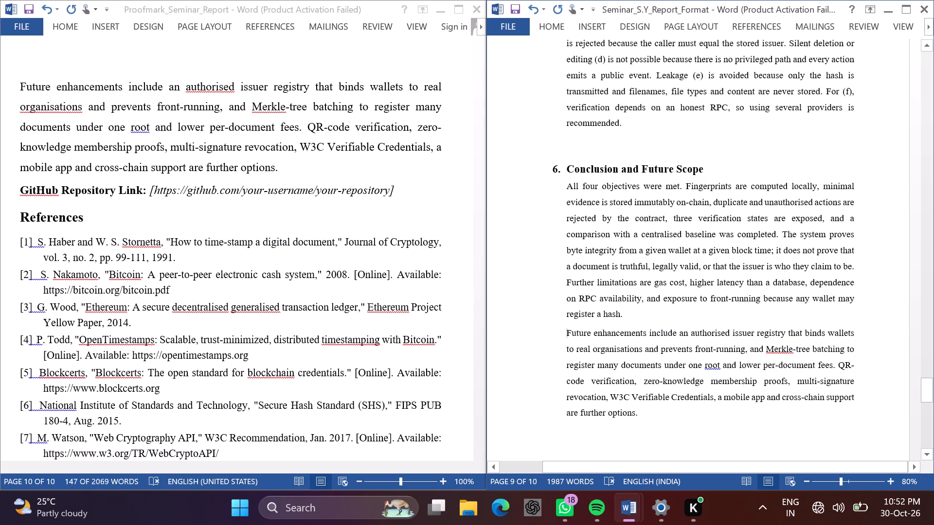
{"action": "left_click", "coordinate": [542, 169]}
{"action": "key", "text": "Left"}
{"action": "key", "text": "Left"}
Delete the IEEE-style instruction line and the two example entries under the References heading in Seminar_S.Y_Report_Format.
{"action": "scroll", "coordinate": [671, 165], "scroll_direction": "down", "scroll_amount": 3}
{"action": "scroll", "coordinate": [671, 165], "scroll_direction": "up", "scroll_amount": 1}
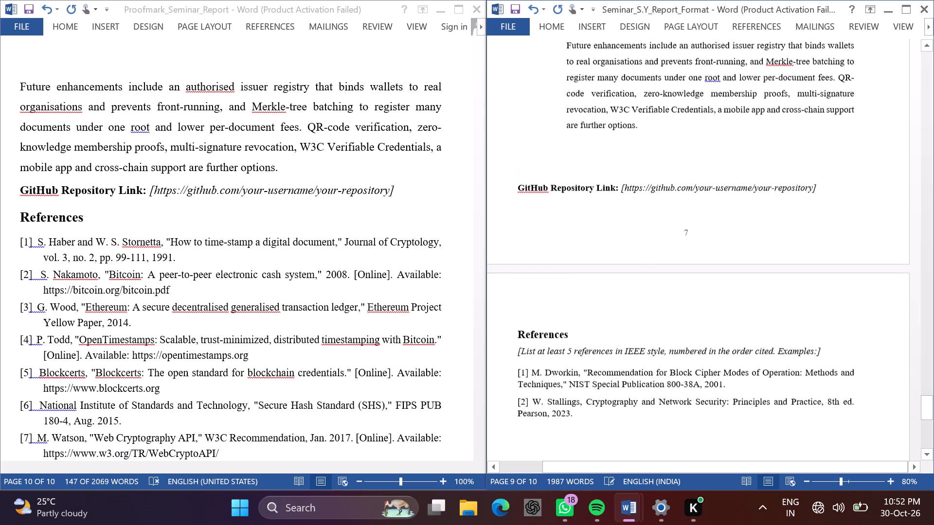
{"action": "scroll", "coordinate": [671, 165], "scroll_direction": "up", "scroll_amount": 1}
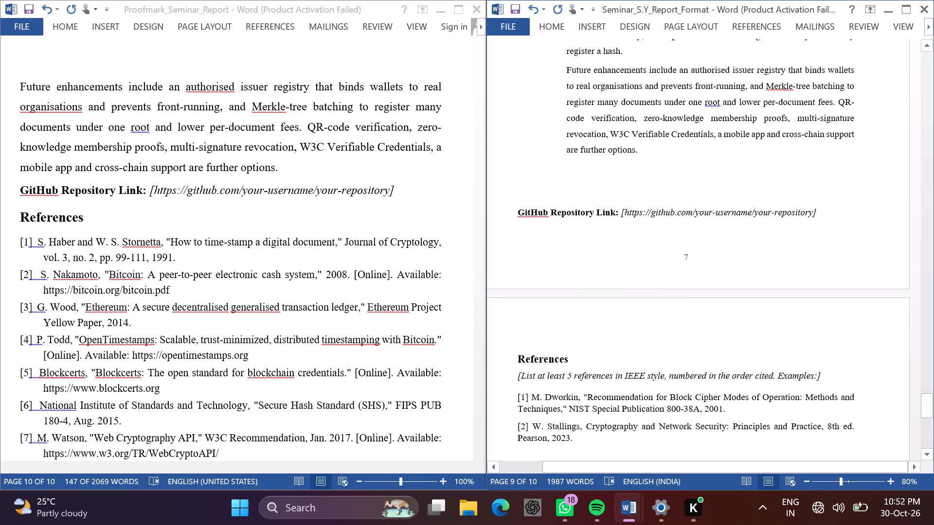
{"action": "scroll", "coordinate": [577, 242], "scroll_direction": "down", "scroll_amount": 2}
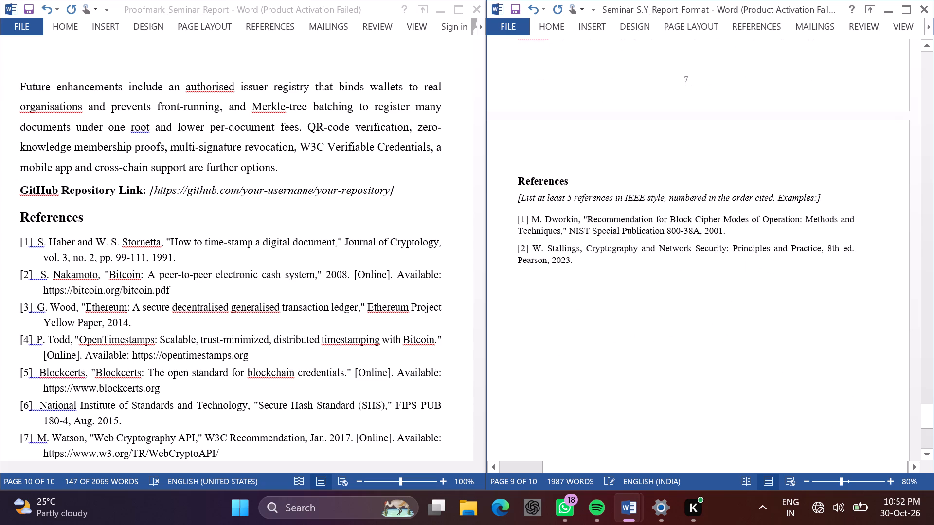
{"action": "scroll", "coordinate": [380, 250], "scroll_direction": "down", "scroll_amount": 1}
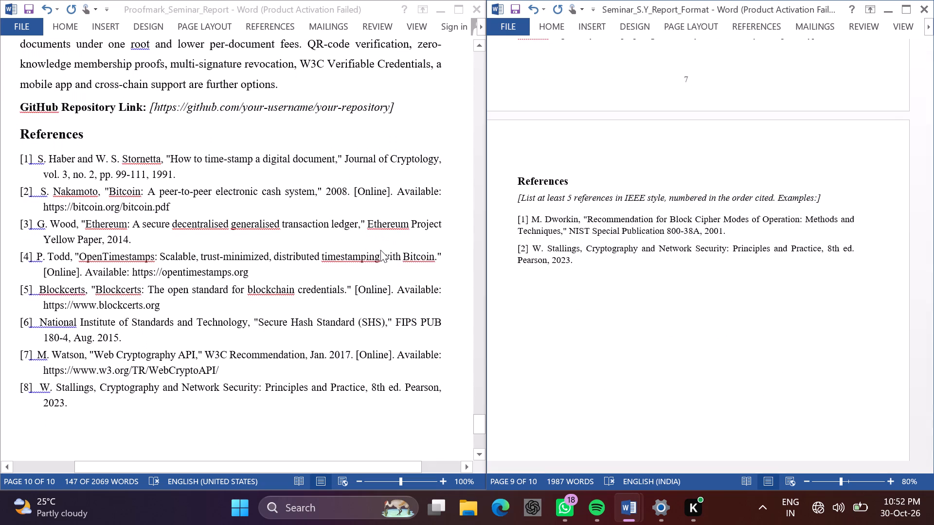
{"action": "scroll", "coordinate": [380, 250], "scroll_direction": "down", "scroll_amount": 1}
{"action": "left_click_drag", "start_coordinate": [514, 195], "coordinate": [543, 251]}
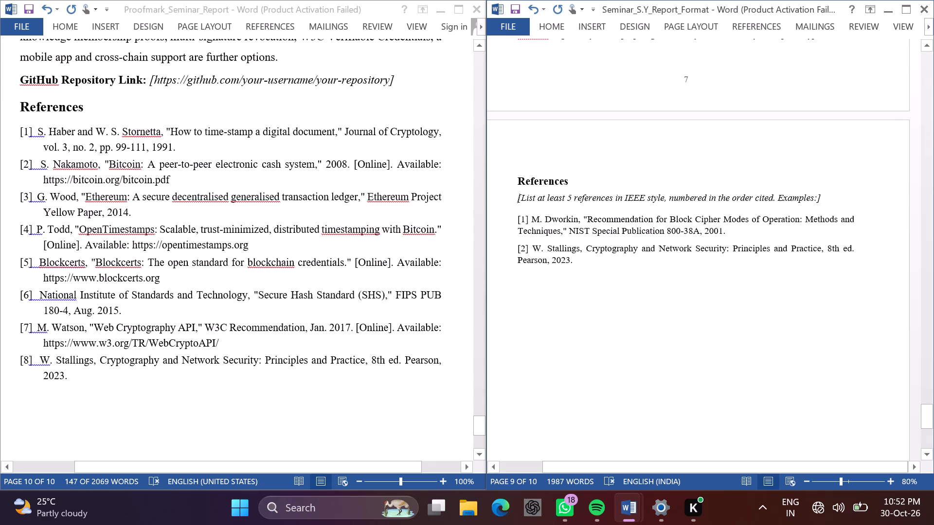
{"action": "left_click_drag", "start_coordinate": [543, 251], "coordinate": [576, 299]}
{"action": "key", "text": "BackSpace"}
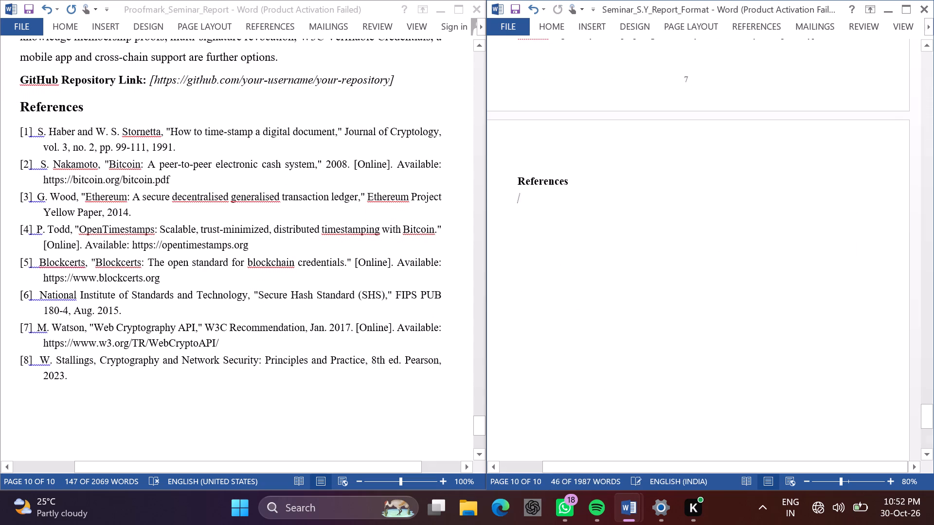
Copy reference entries [1] to [8] from Proofmark_Seminar_Report and paste them below the References heading in Seminar_S.Y_Report_Format.
{"action": "left_click", "coordinate": [23, 126]}
{"action": "left_click", "coordinate": [16, 129]}
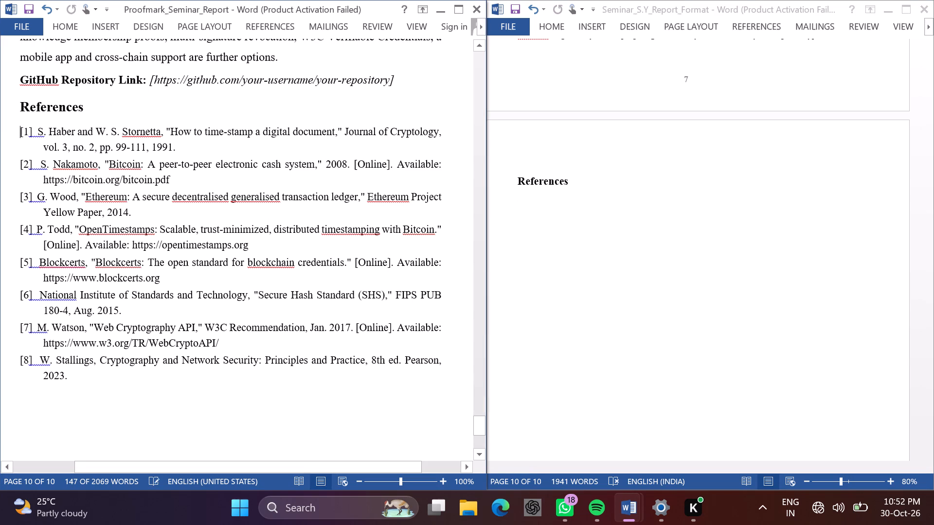
{"action": "left_click_drag", "start_coordinate": [16, 129], "coordinate": [136, 415]}
{"action": "key", "text": "ctrl+c"}
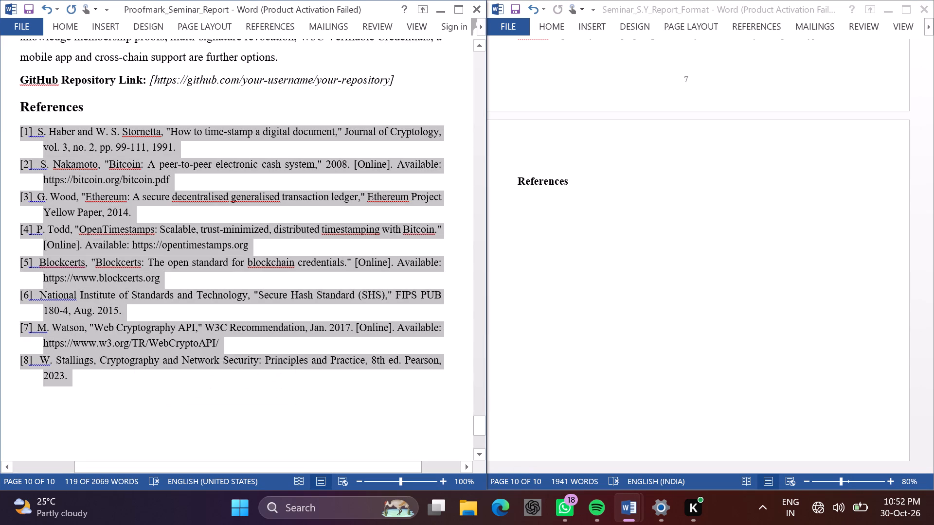
{"action": "scroll", "coordinate": [545, 231], "scroll_direction": "down", "scroll_amount": 1}
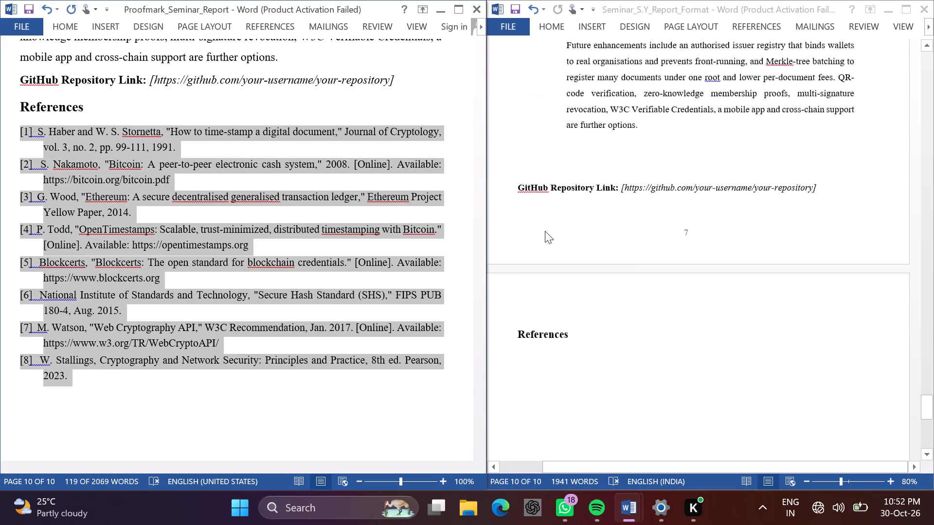
{"action": "scroll", "coordinate": [545, 231], "scroll_direction": "down", "scroll_amount": 1}
{"action": "scroll", "coordinate": [545, 231], "scroll_direction": "up", "scroll_amount": 1}
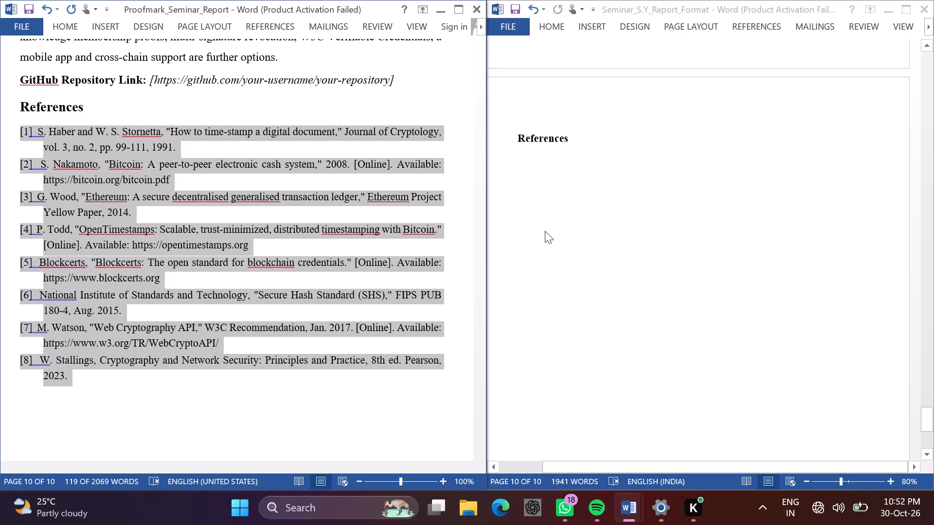
{"action": "scroll", "coordinate": [545, 231], "scroll_direction": "up", "scroll_amount": 1}
{"action": "left_click_drag", "start_coordinate": [545, 231], "coordinate": [544, 187]}
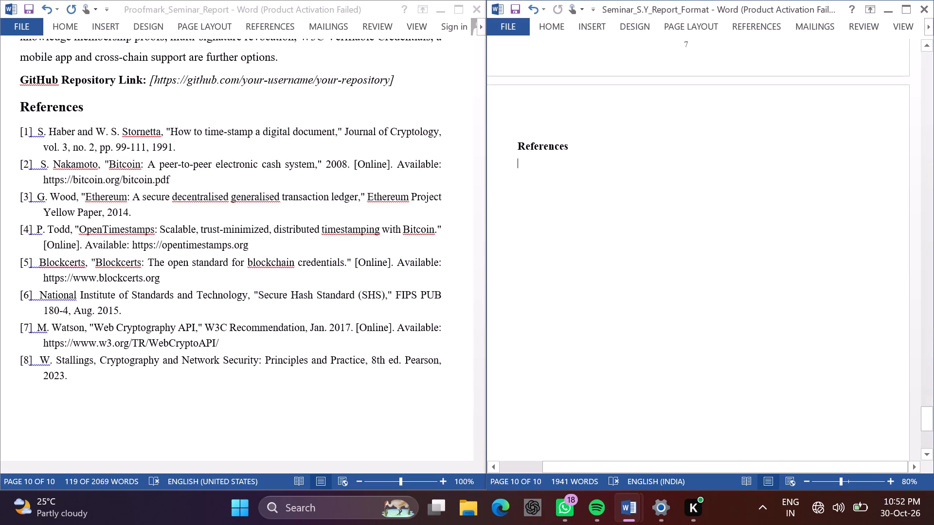
{"action": "key", "text": "ctrl+v"}
Check the end of Proofmark_Seminar_Report for remaining content and close that document without saving its changes.
{"action": "scroll", "coordinate": [294, 264], "scroll_direction": "down", "scroll_amount": 1}
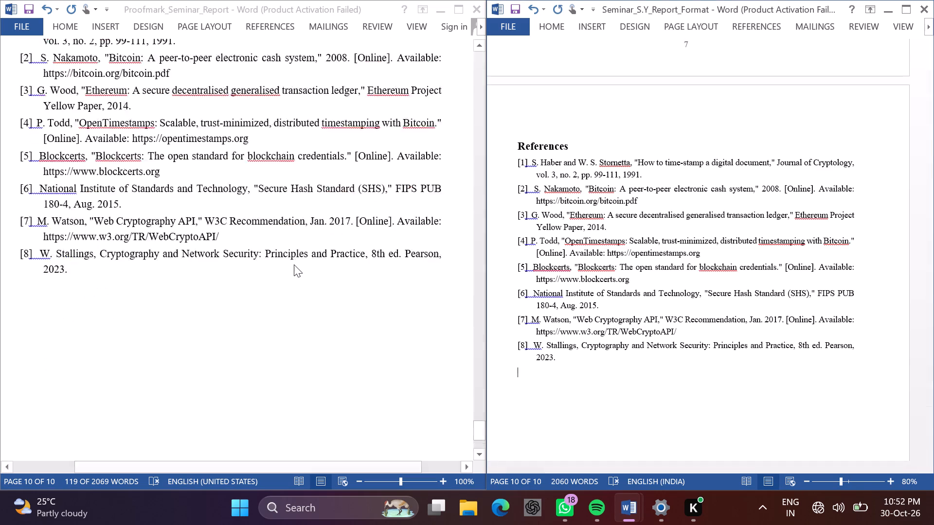
{"action": "scroll", "coordinate": [294, 264], "scroll_direction": "down", "scroll_amount": 5}
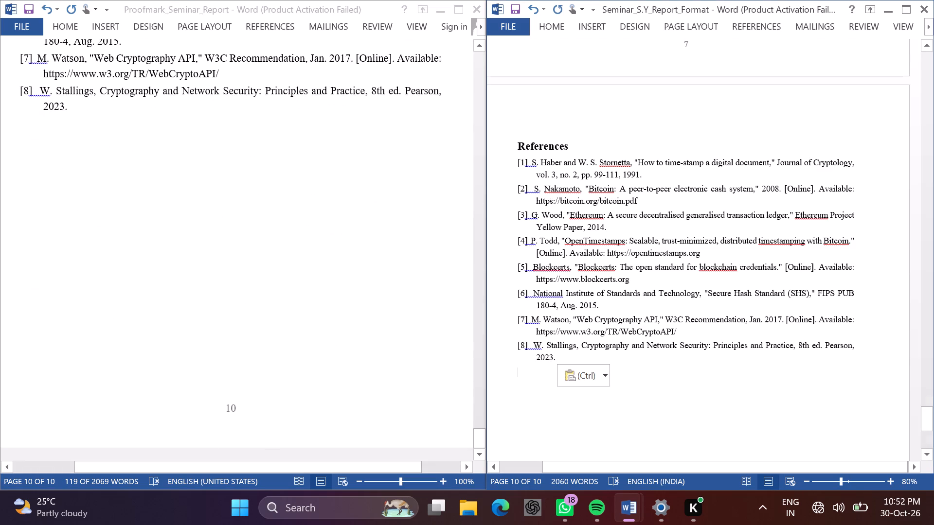
{"action": "left_click", "coordinate": [477, 9]}
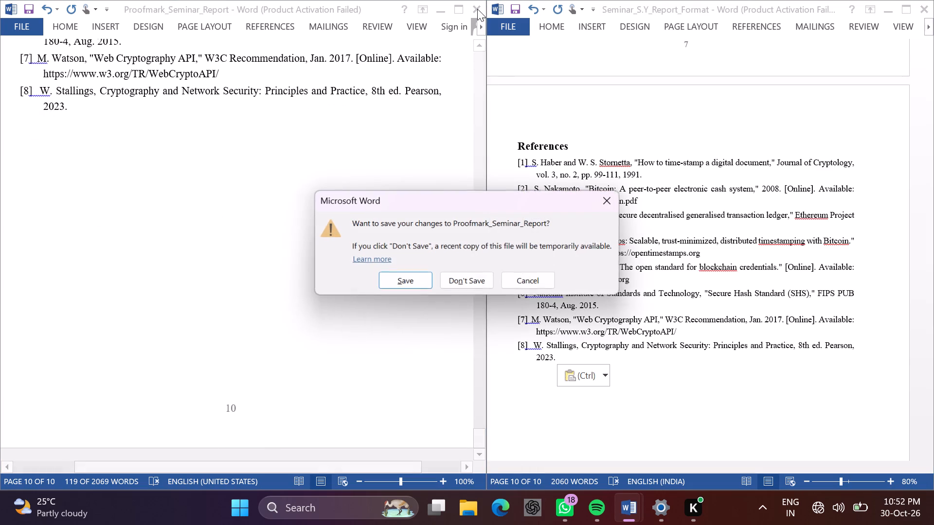
{"action": "left_click", "coordinate": [464, 275]}
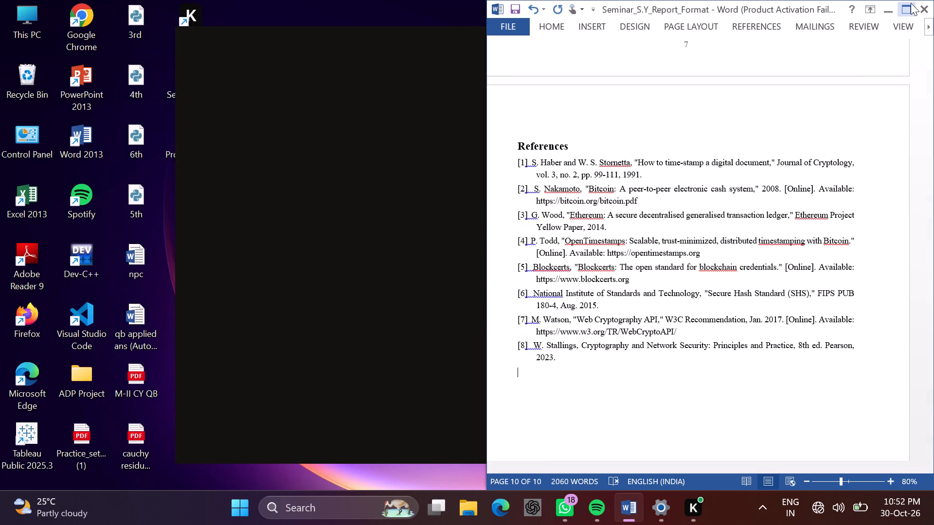
Maximize Seminar_S.Y_Report_Format and look back through the report from the References to the title page.
{"action": "left_click", "coordinate": [904, 5]}
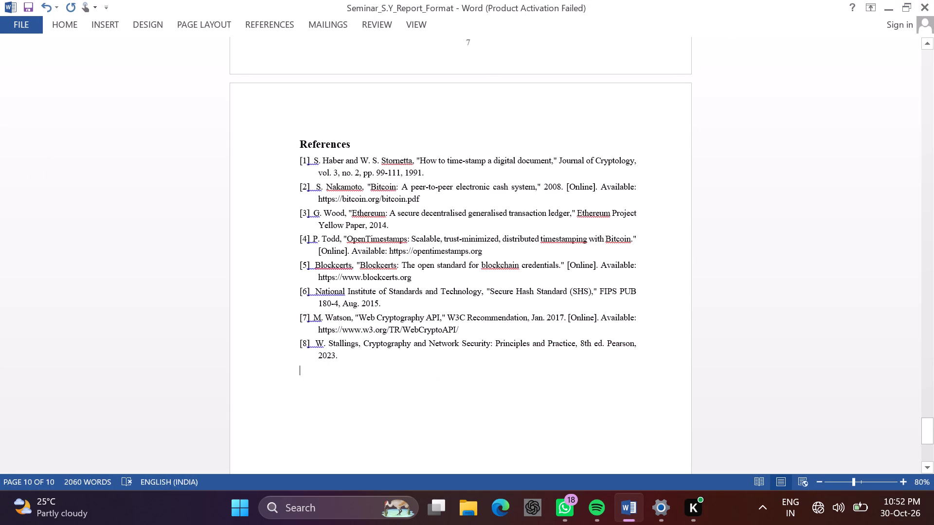
{"action": "scroll", "coordinate": [702, 126], "scroll_direction": "up", "scroll_amount": 17}
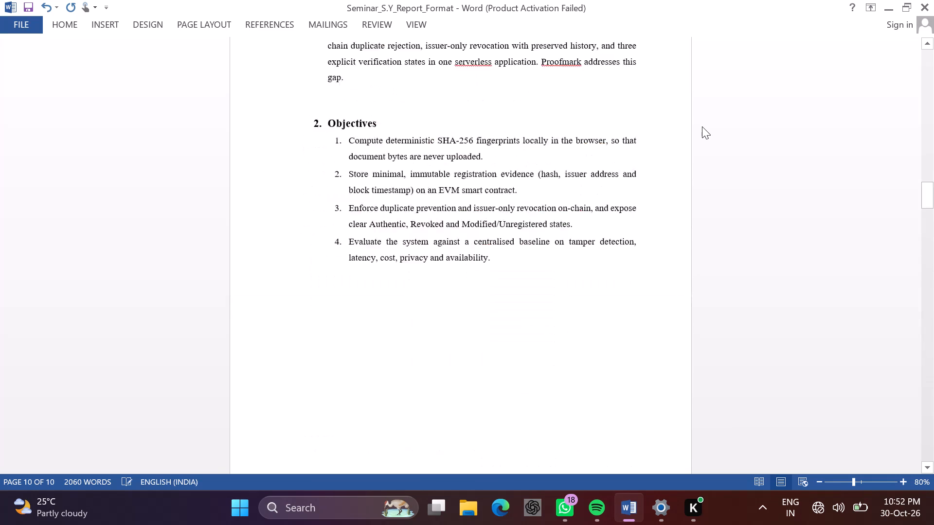
{"action": "scroll", "coordinate": [702, 126], "scroll_direction": "up", "scroll_amount": 5}
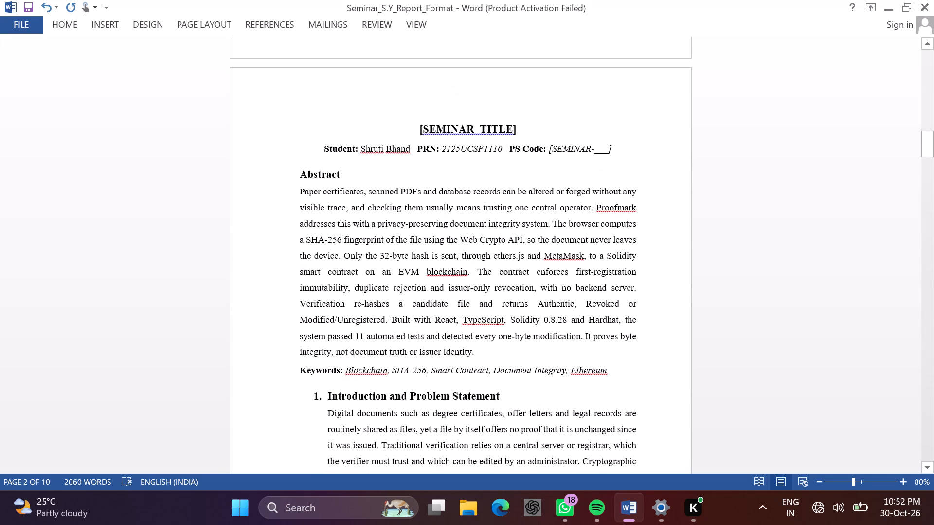
{"action": "scroll", "coordinate": [573, 153], "scroll_direction": "up", "scroll_amount": 9}
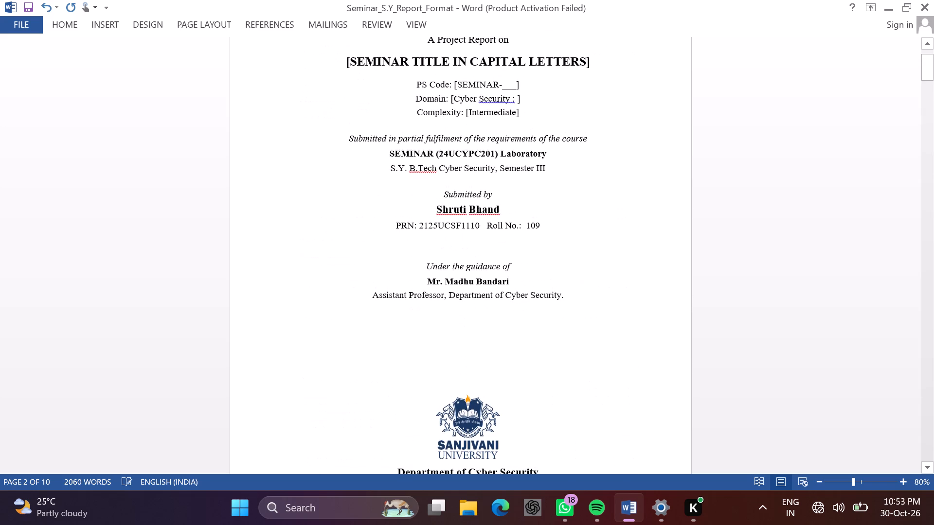
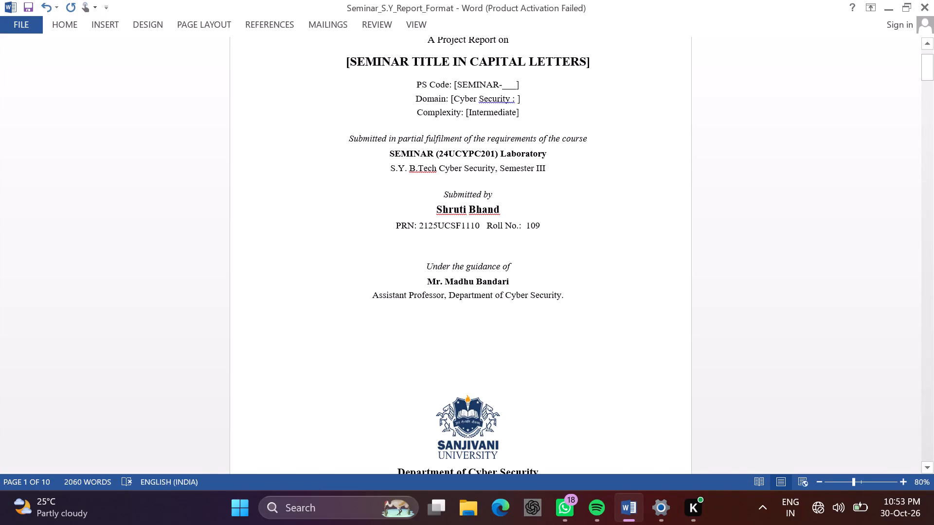
Set the font size of the certification paragraph on the Certificate page to 16.
{"action": "scroll", "coordinate": [501, 283], "scroll_direction": "right", "scroll_amount": 1}
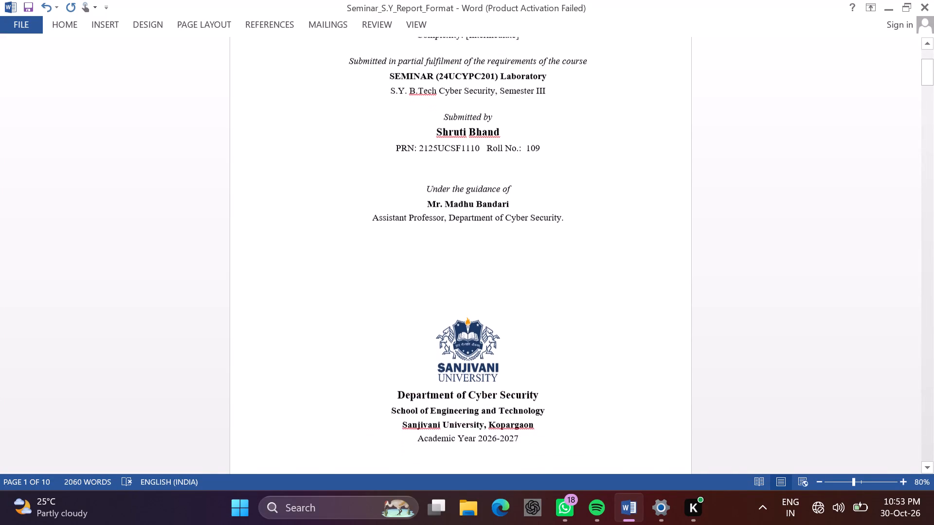
{"action": "scroll", "coordinate": [501, 283], "scroll_direction": "right", "scroll_amount": 1}
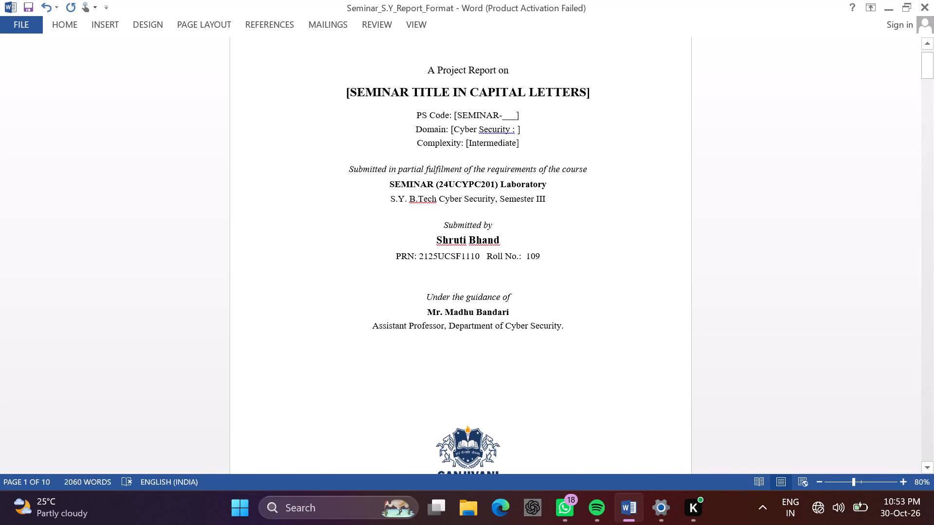
{"action": "scroll", "coordinate": [501, 283], "scroll_direction": "down", "scroll_amount": 1}
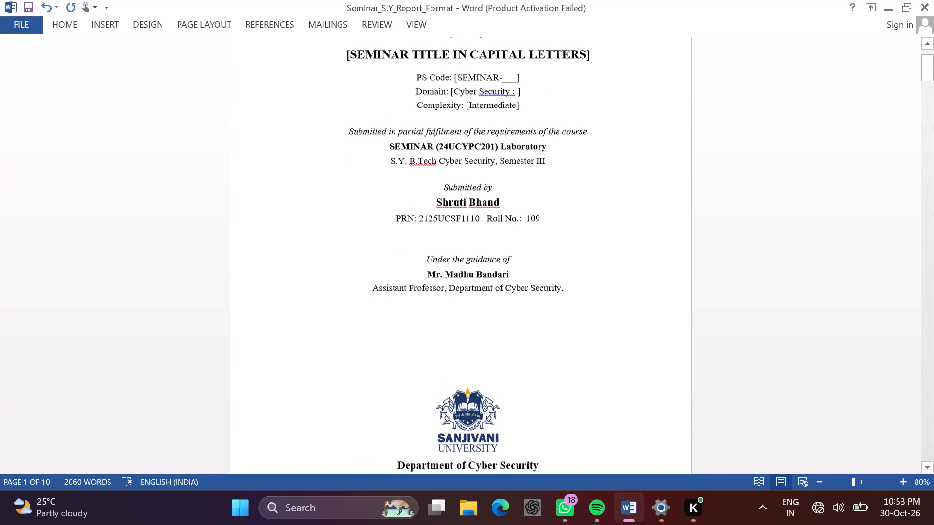
{"action": "scroll", "coordinate": [501, 283], "scroll_direction": "down", "scroll_amount": 2}
{"action": "scroll", "coordinate": [501, 283], "scroll_direction": "right", "scroll_amount": 1}
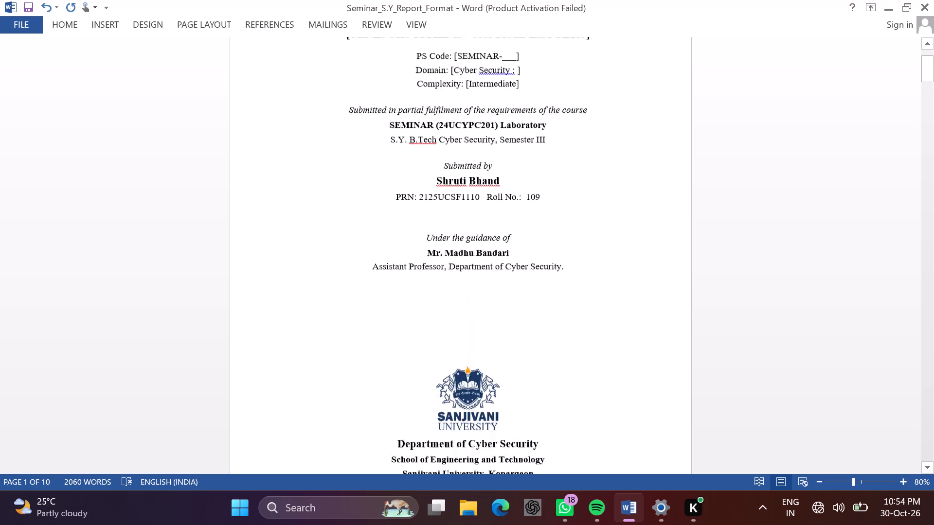
{"action": "scroll", "coordinate": [501, 283], "scroll_direction": "right", "scroll_amount": 1}
{"action": "scroll", "coordinate": [501, 279], "scroll_direction": "down", "scroll_amount": 2}
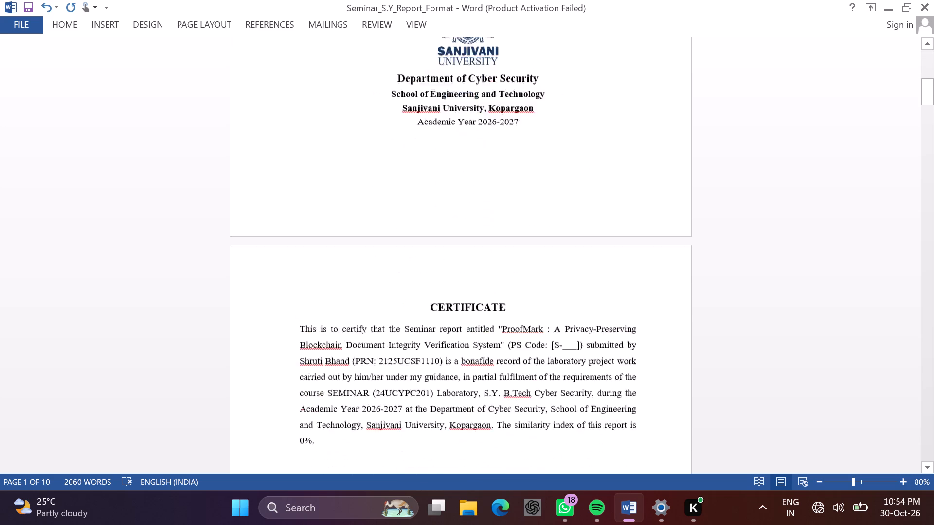
{"action": "scroll", "coordinate": [501, 264], "scroll_direction": "down", "scroll_amount": 3}
{"action": "scroll", "coordinate": [501, 264], "scroll_direction": "up", "scroll_amount": 1}
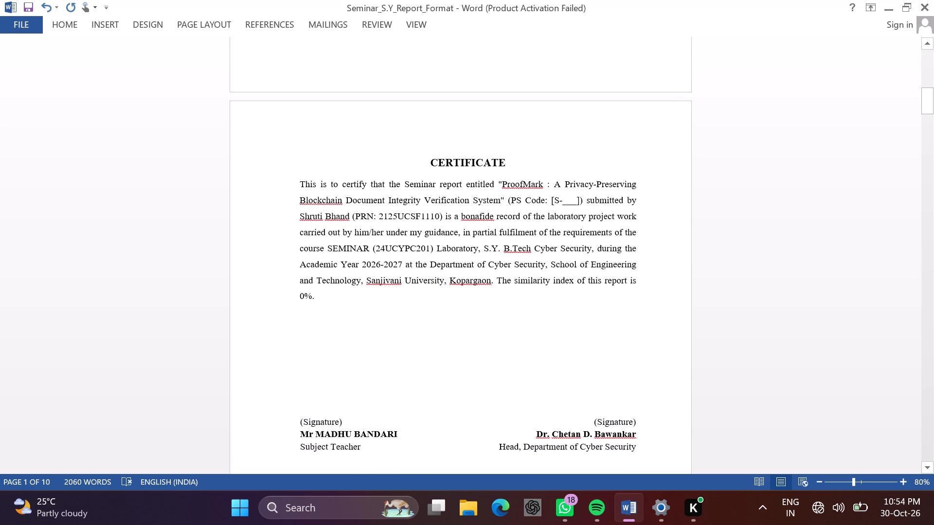
{"action": "left_click_drag", "start_coordinate": [295, 179], "coordinate": [327, 304]}
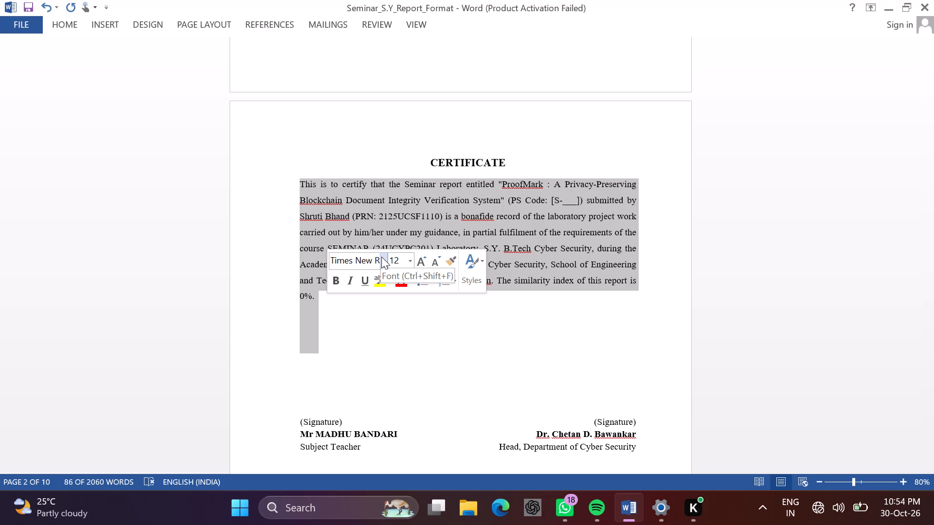
{"action": "left_click", "coordinate": [398, 262]}
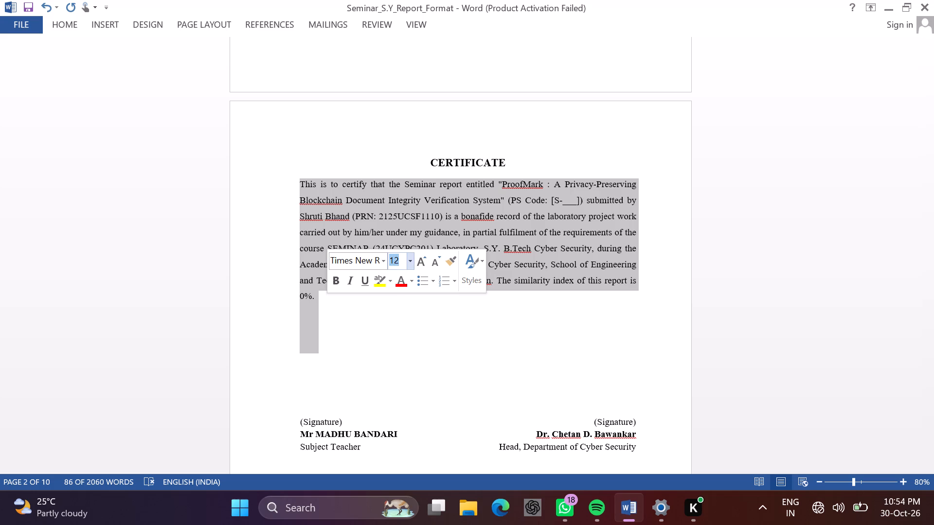
{"action": "key", "text": "BackSpace"}
{"action": "key", "text": "1"}
{"action": "key", "text": "6"}
{"action": "key", "text": "Return"}
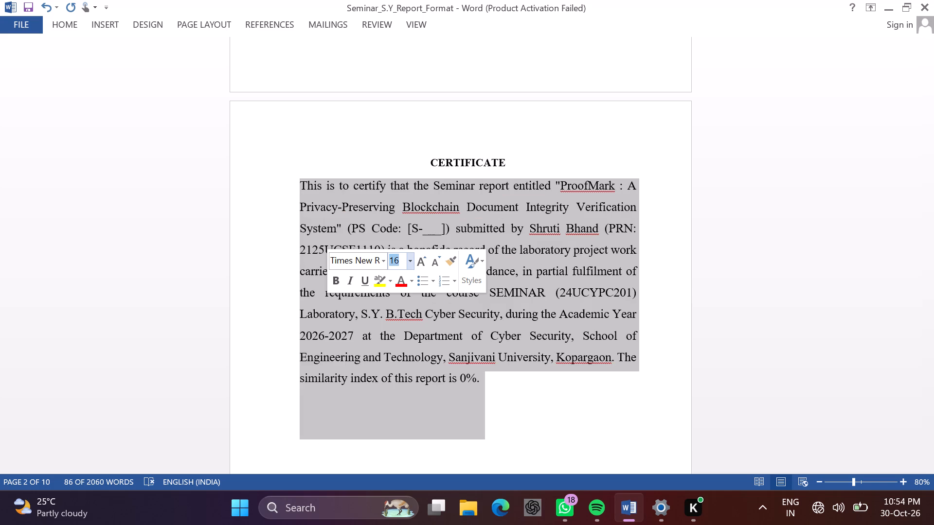
Set the font size of the CERTIFICATE heading to 18.
{"action": "left_click", "coordinate": [440, 166]}
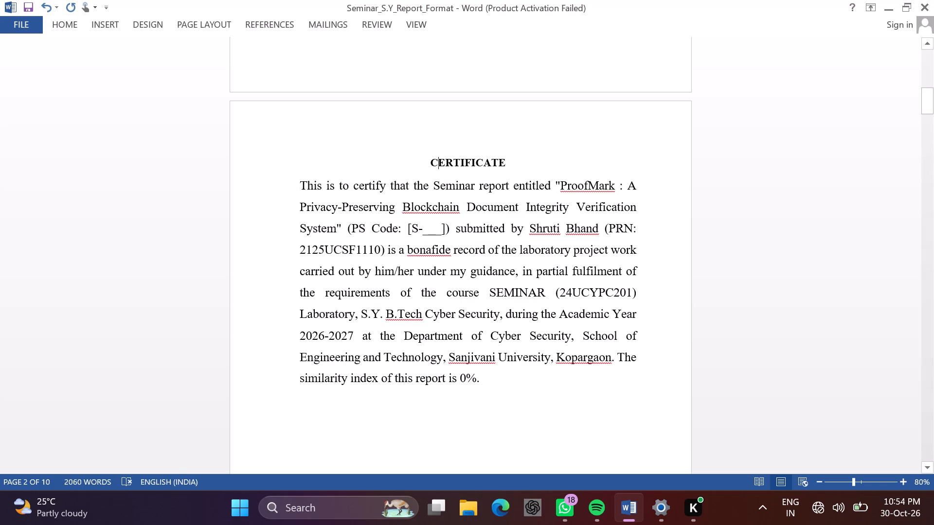
{"action": "left_click_drag", "start_coordinate": [430, 160], "coordinate": [519, 162]}
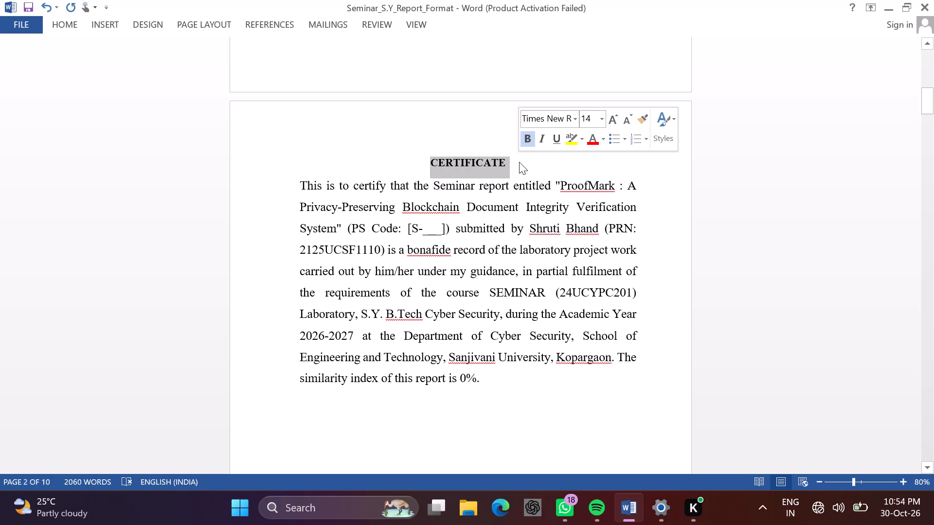
{"action": "left_click", "coordinate": [596, 122]}
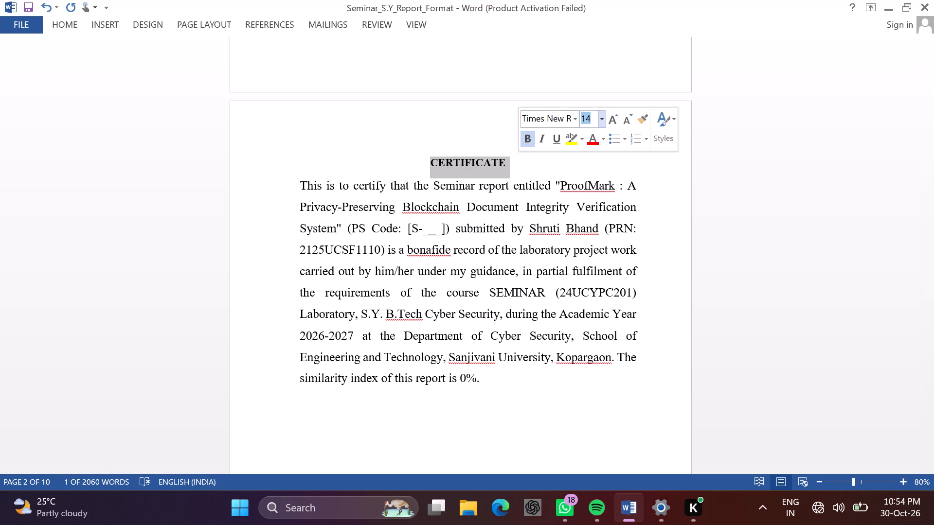
{"action": "key", "text": "BackSpace"}
{"action": "type", "text": "18"}
{"action": "key", "text": "Return"}
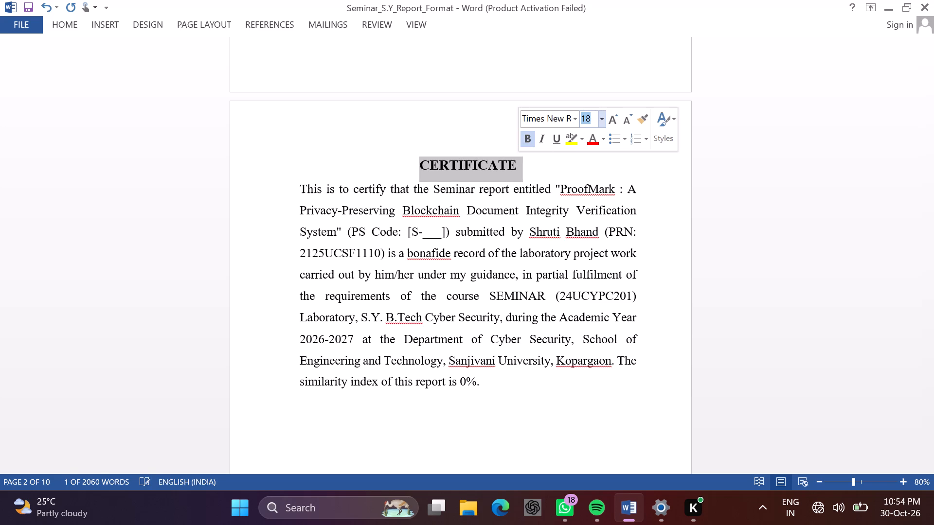
Set the font size of the subject teacher and department head signature block on the Certificate page to 14.
{"action": "scroll", "coordinate": [579, 406], "scroll_direction": "down", "scroll_amount": 2}
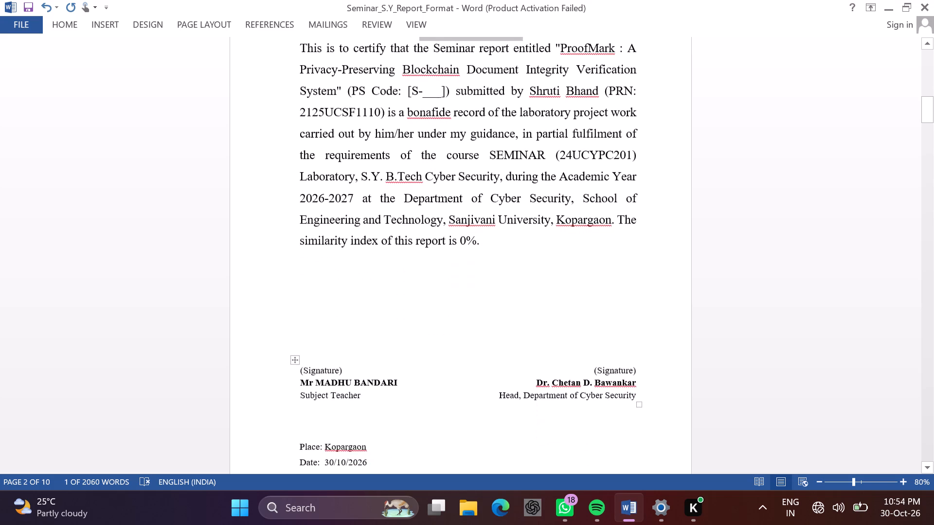
{"action": "scroll", "coordinate": [579, 406], "scroll_direction": "down", "scroll_amount": 4}
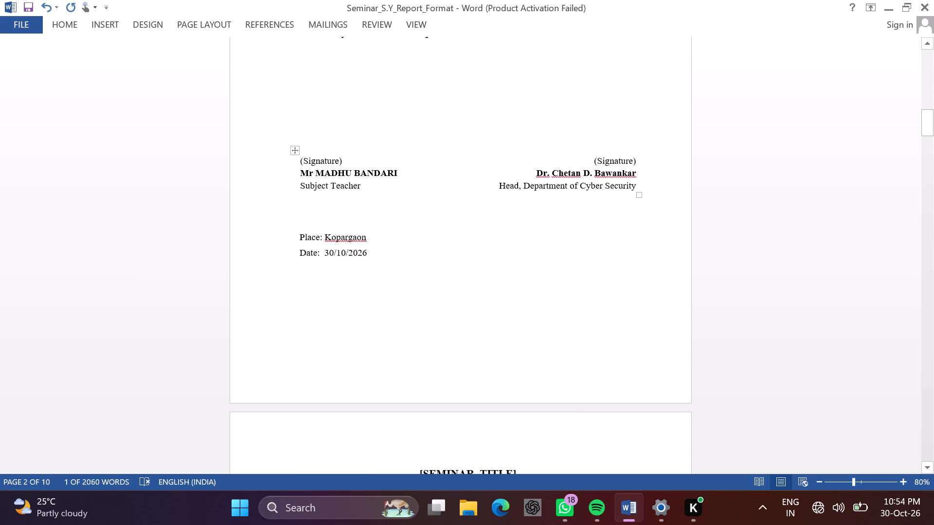
{"action": "left_click_drag", "start_coordinate": [590, 152], "coordinate": [622, 193]}
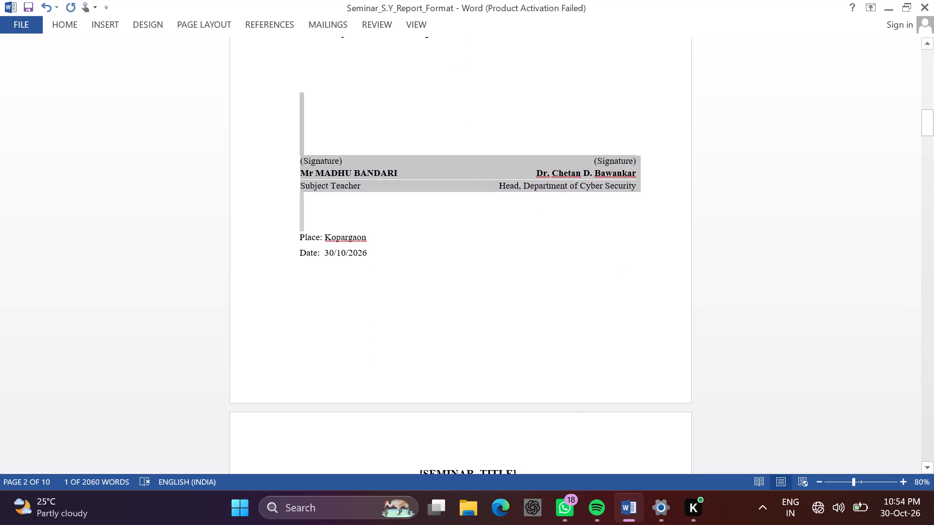
{"action": "left_click_drag", "start_coordinate": [622, 193], "coordinate": [622, 193]}
{"action": "left_click", "coordinate": [697, 149]}
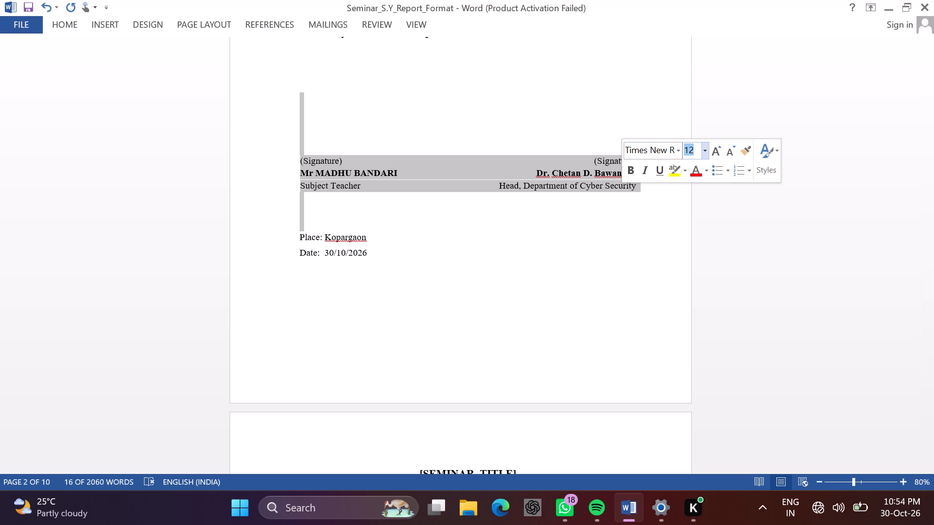
{"action": "key", "text": "BackSpace"}
{"action": "type", "text": "14"}
{"action": "key", "text": "Return"}
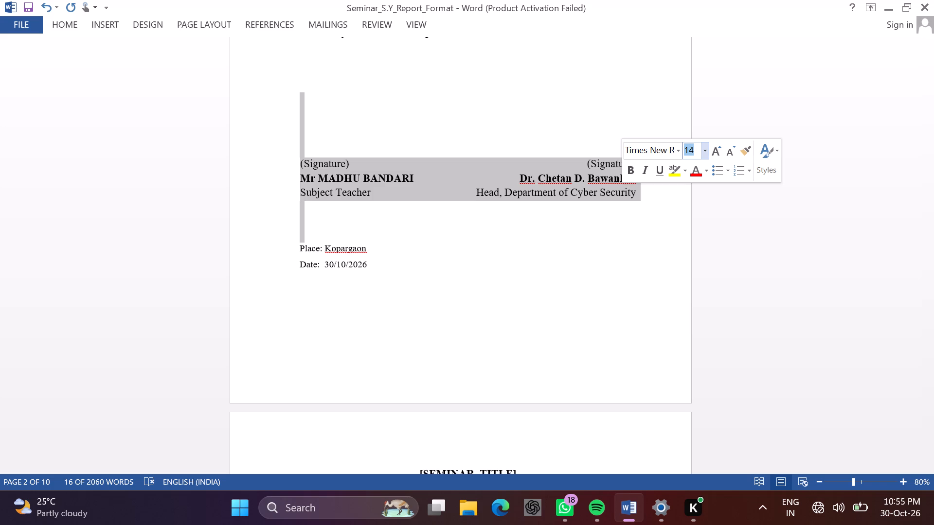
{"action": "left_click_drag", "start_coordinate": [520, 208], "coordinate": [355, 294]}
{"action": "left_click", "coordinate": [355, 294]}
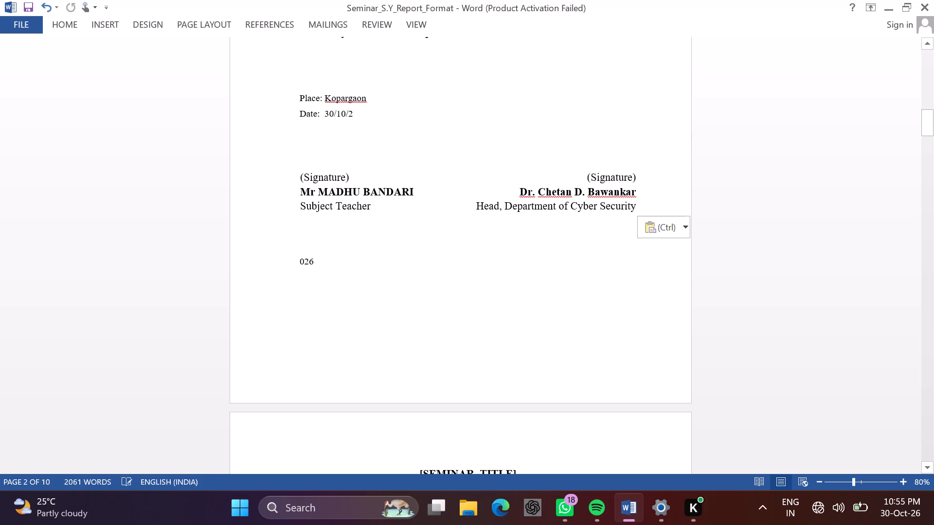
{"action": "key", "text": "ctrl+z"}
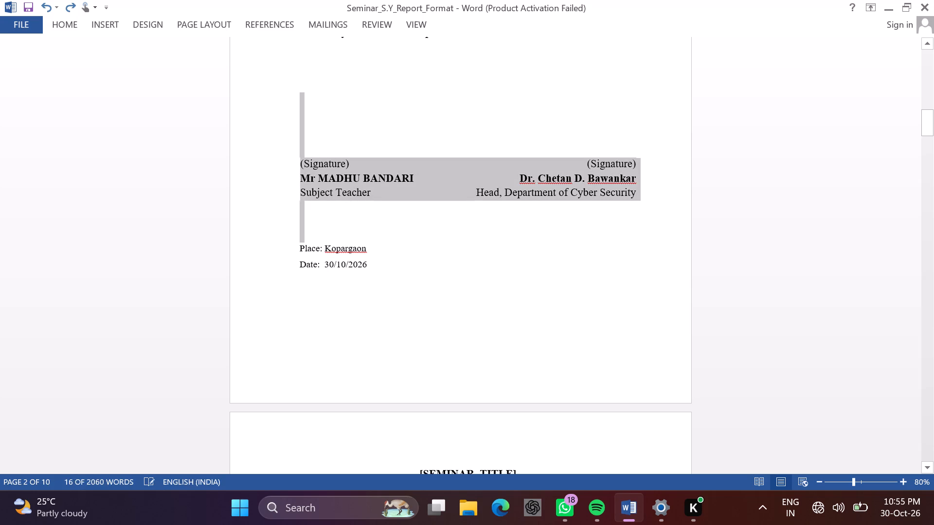
Set the font size of the Place and Date lines below the signature block to 14.
{"action": "left_click", "coordinate": [415, 296]}
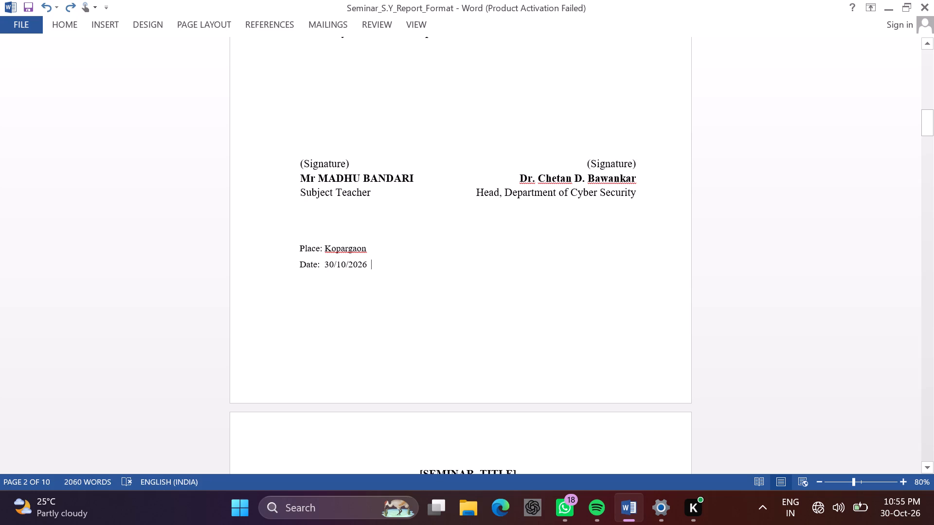
{"action": "left_click_drag", "start_coordinate": [298, 242], "coordinate": [371, 277]}
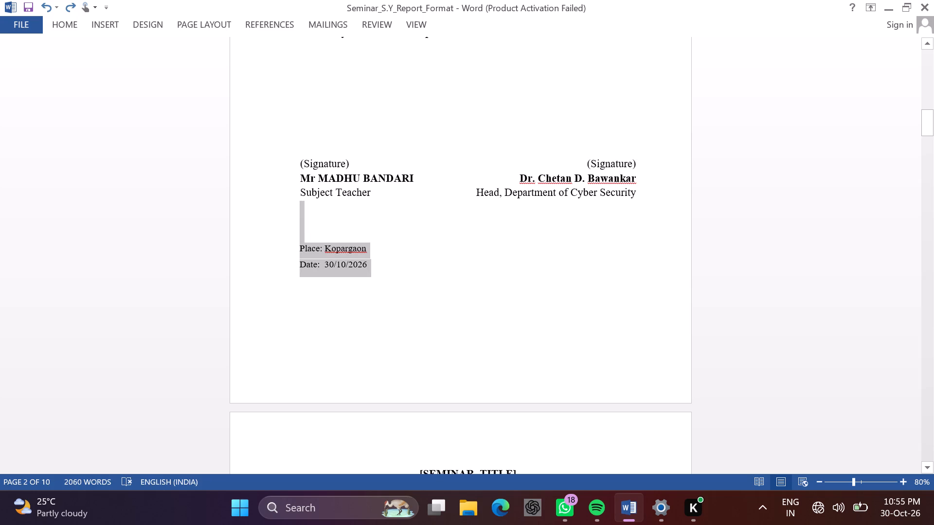
{"action": "left_click_drag", "start_coordinate": [371, 277], "coordinate": [383, 277]}
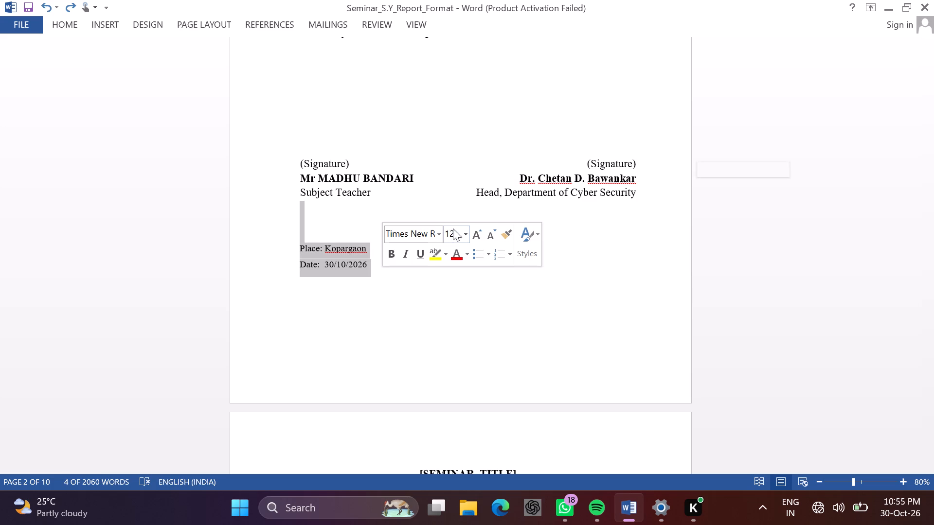
{"action": "left_click", "coordinate": [453, 228]}
{"action": "key", "text": "BackSpace"}
{"action": "type", "text": "14"}
{"action": "key", "text": "Return"}
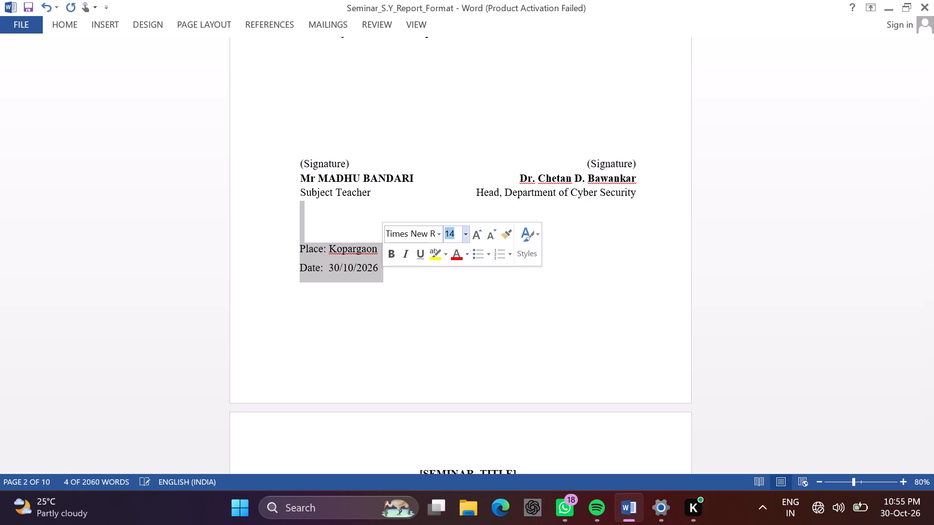
{"action": "left_click", "coordinate": [462, 315]}
Set the font size of the Student, PRN and PS Code line above the Abstract heading to 14.
{"action": "scroll", "coordinate": [462, 315], "scroll_direction": "down", "scroll_amount": 4}
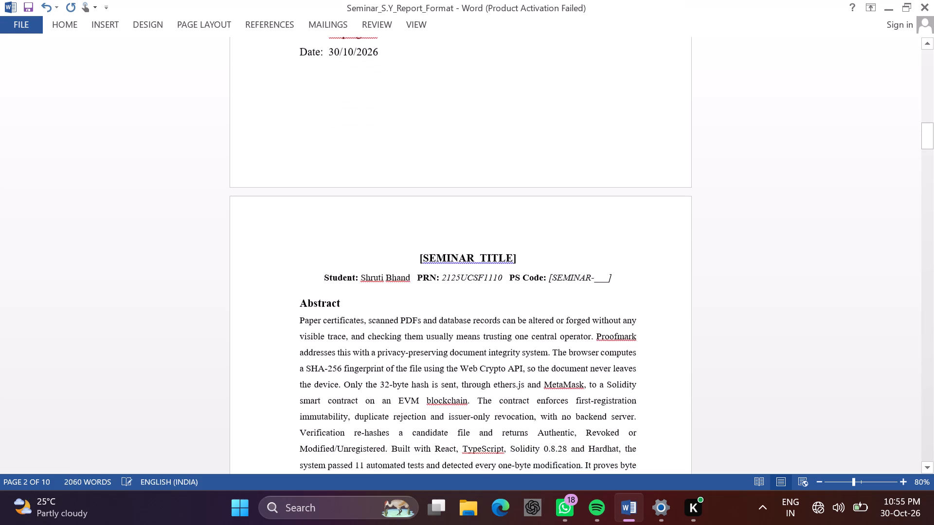
{"action": "scroll", "coordinate": [462, 315], "scroll_direction": "down", "scroll_amount": 2}
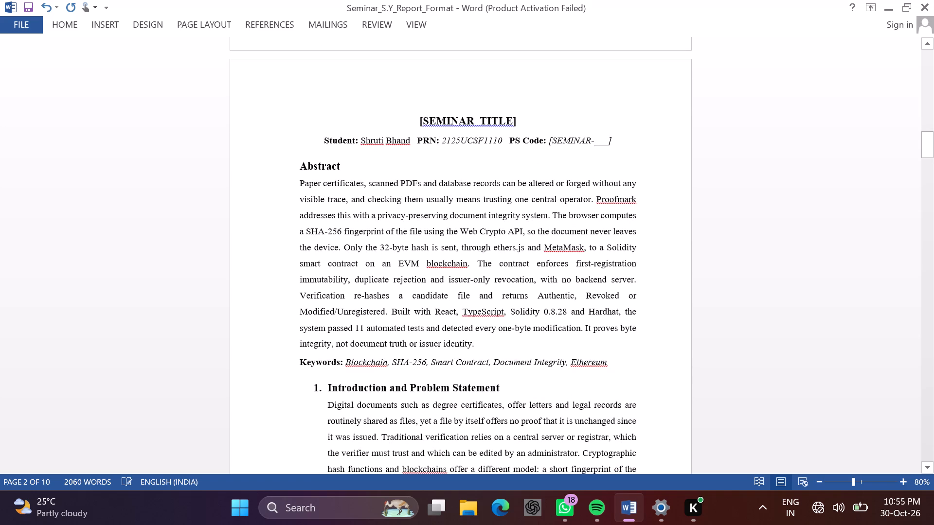
{"action": "left_click_drag", "start_coordinate": [320, 138], "coordinate": [589, 156]}
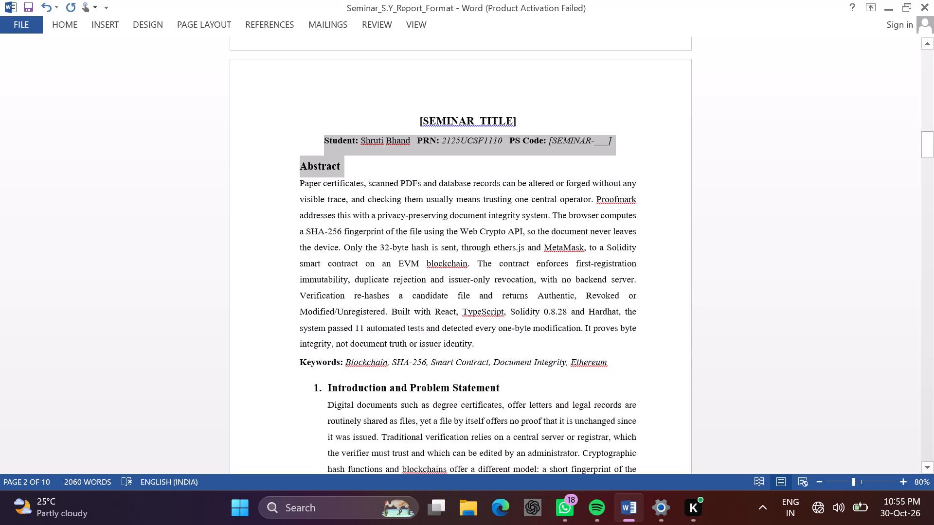
{"action": "left_click_drag", "start_coordinate": [589, 156], "coordinate": [673, 139]}
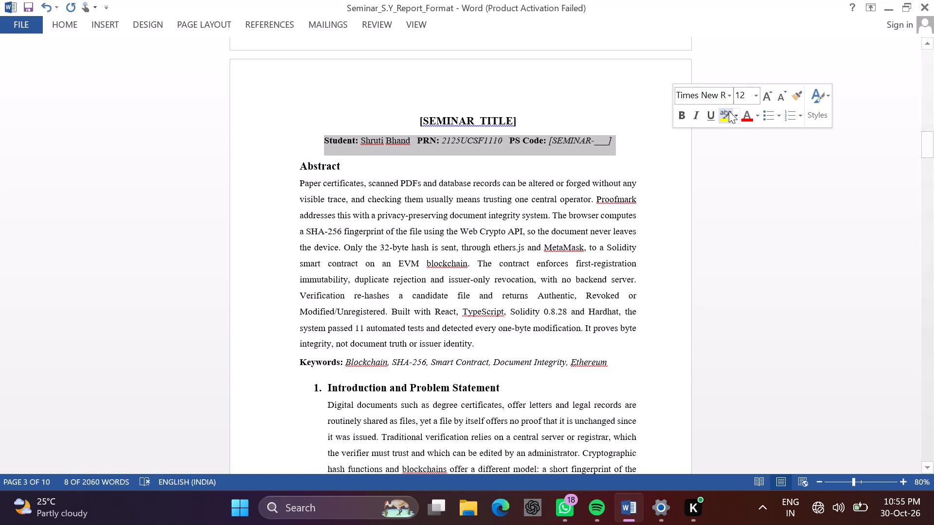
{"action": "left_click", "coordinate": [742, 96]}
{"action": "key", "text": "BackSpace"}
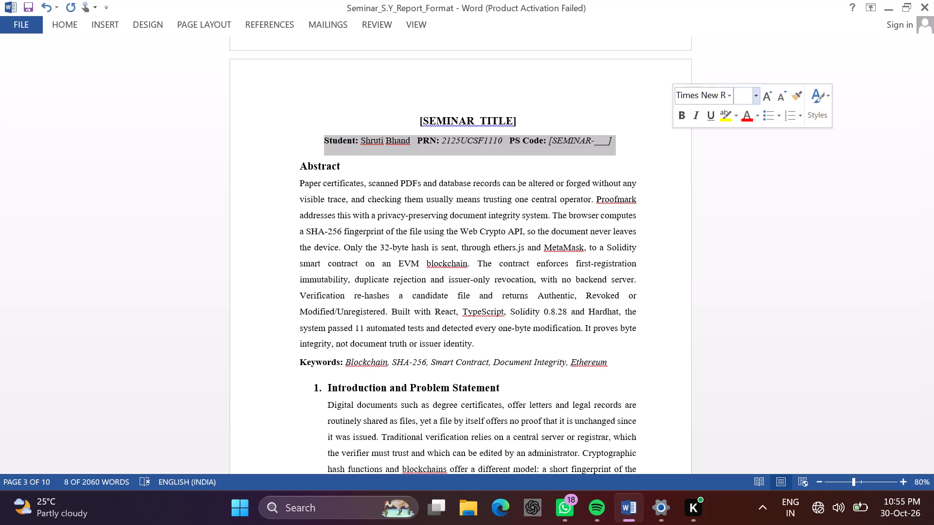
{"action": "type", "text": "14"}
{"action": "key", "text": "Return"}
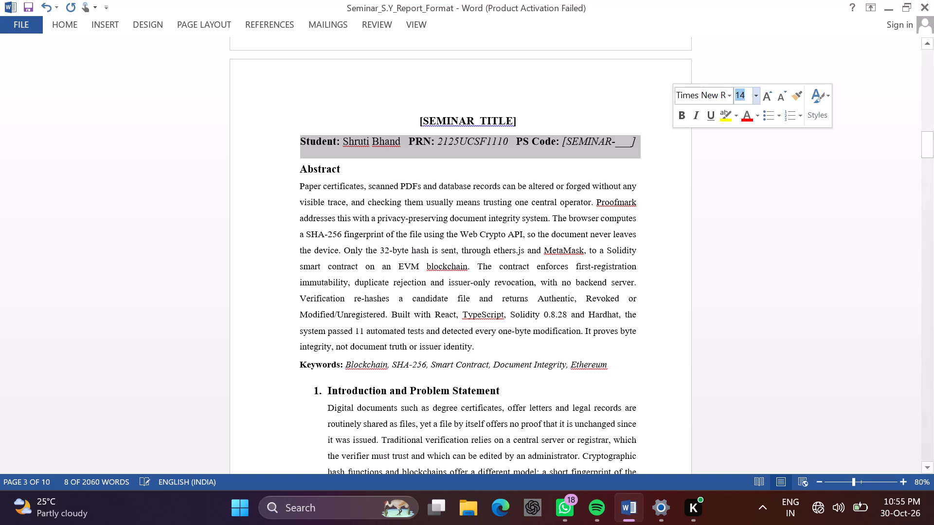
Set the font size of the Abstract heading to 16.
{"action": "left_click", "coordinate": [593, 115]}
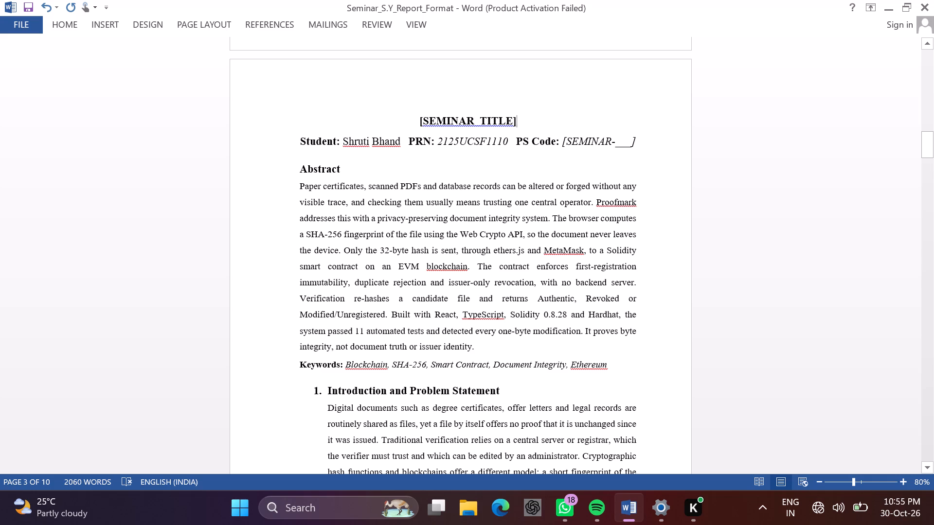
{"action": "left_click_drag", "start_coordinate": [298, 168], "coordinate": [361, 161]}
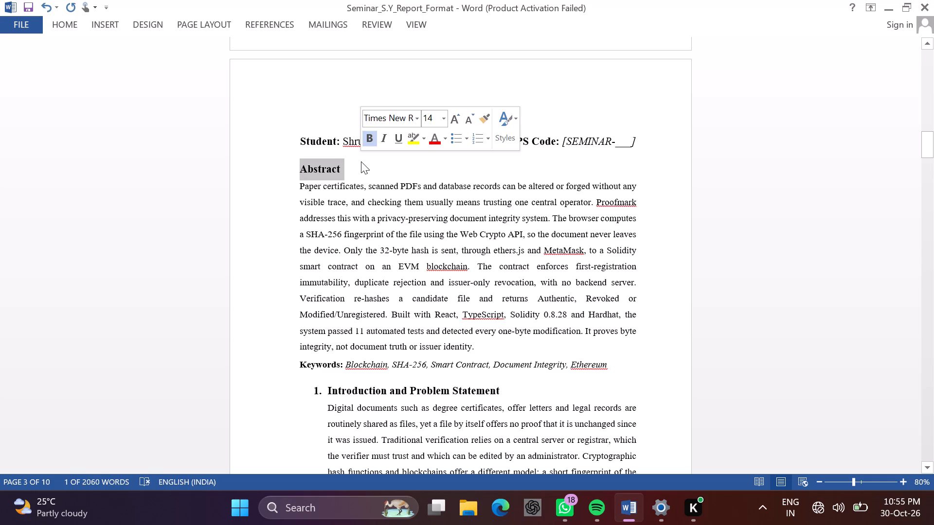
{"action": "left_click", "coordinate": [435, 113]}
{"action": "key", "text": "BackSpace"}
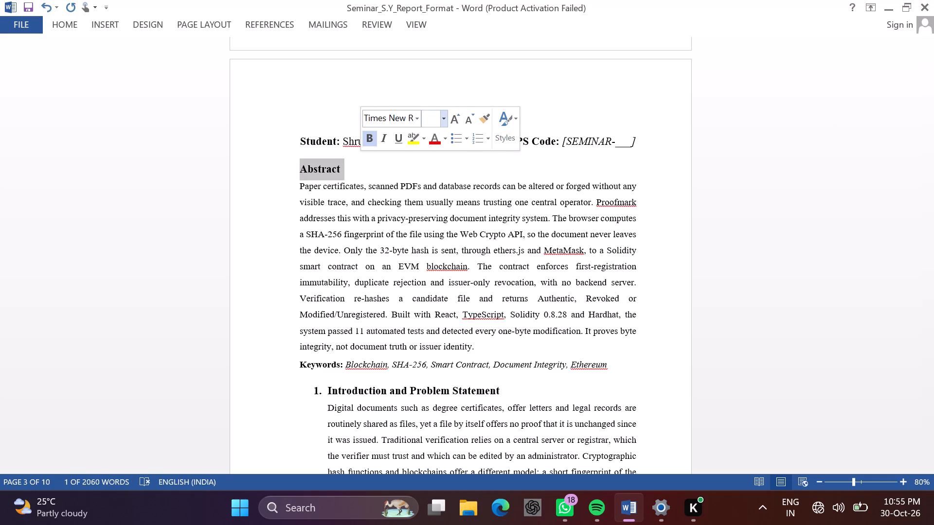
{"action": "type", "text": "16"}
{"action": "key", "text": "Return"}
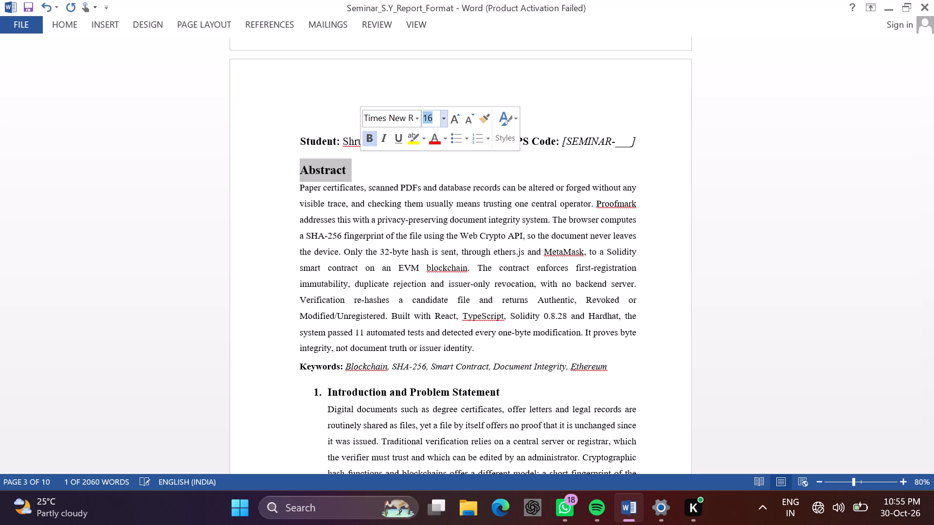
Set the font size of the whole abstract paragraph under the Abstract heading to 15.
{"action": "left_click_drag", "start_coordinate": [369, 189], "coordinate": [300, 181]}
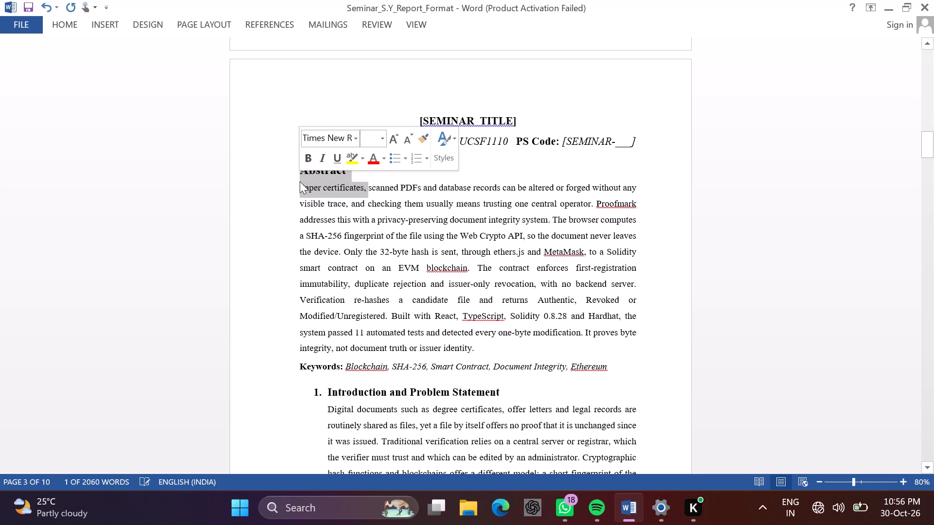
{"action": "left_click", "coordinate": [293, 188]}
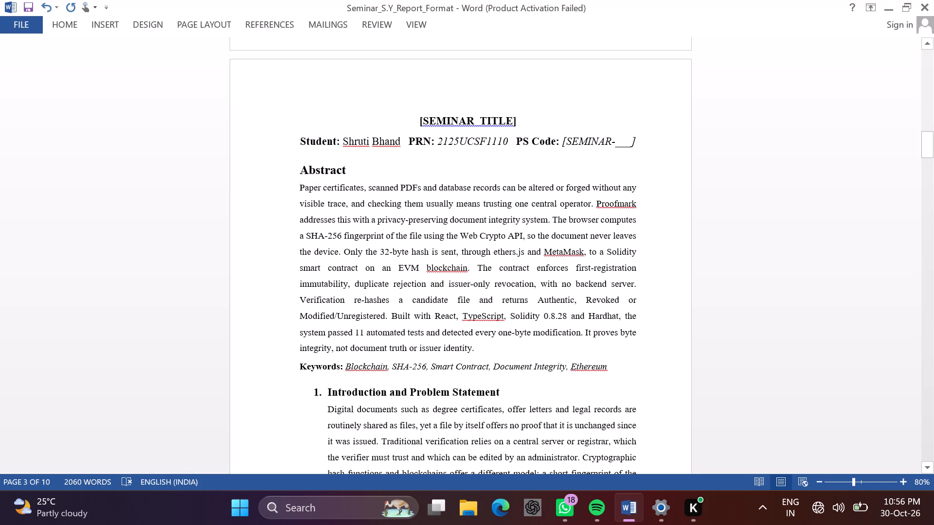
{"action": "left_click_drag", "start_coordinate": [299, 185], "coordinate": [460, 348]}
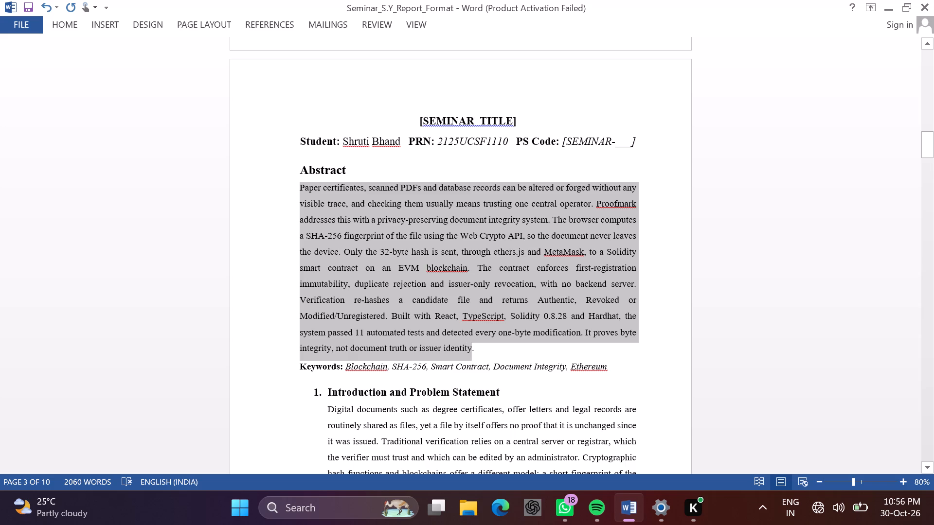
{"action": "left_click_drag", "start_coordinate": [460, 348], "coordinate": [481, 348]}
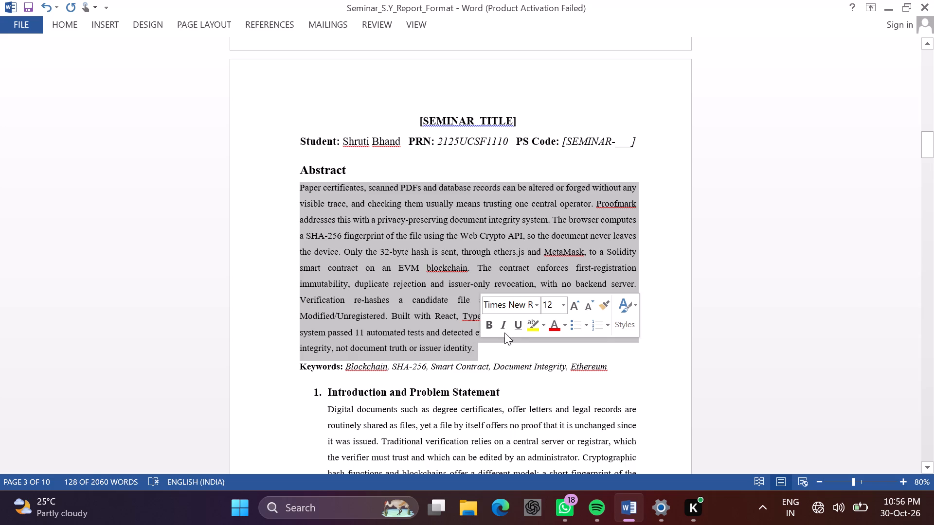
{"action": "left_click", "coordinate": [555, 305]}
{"action": "key", "text": "BackSpace"}
{"action": "key", "text": "1"}
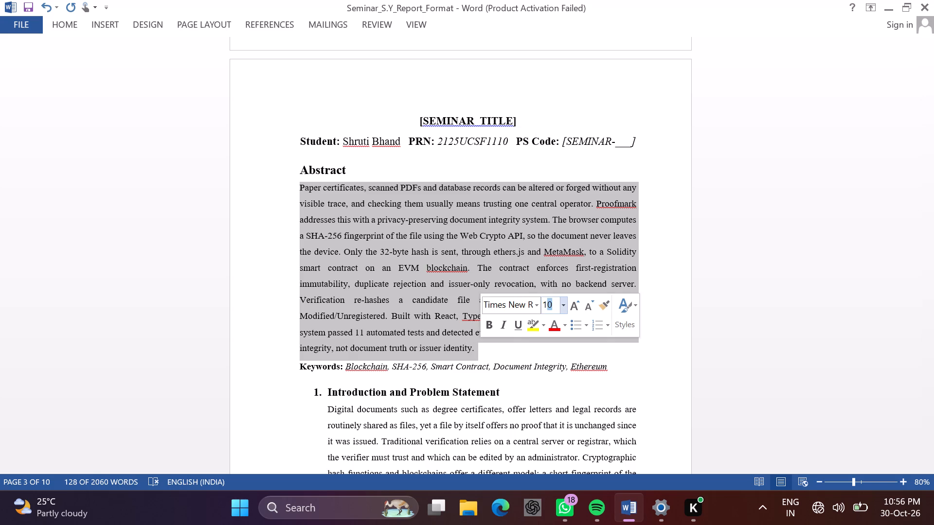
{"action": "key", "text": "6"}
{"action": "key", "text": "BackSpace"}
{"action": "key", "text": "5"}
{"action": "key", "text": "Return"}
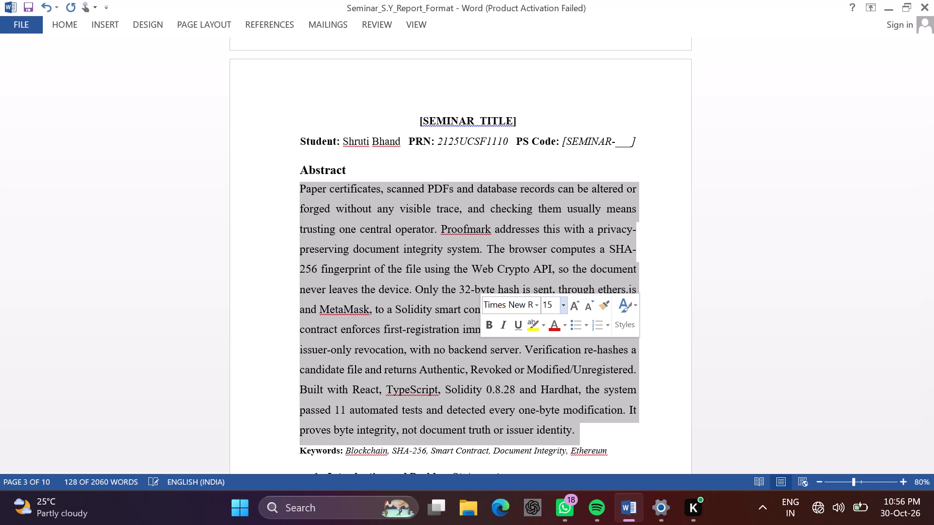
{"action": "left_click", "coordinate": [661, 163]}
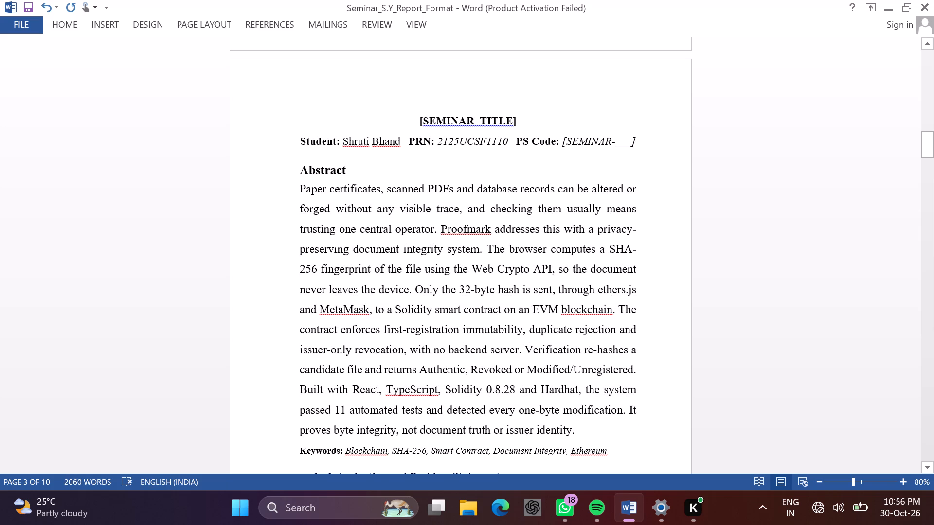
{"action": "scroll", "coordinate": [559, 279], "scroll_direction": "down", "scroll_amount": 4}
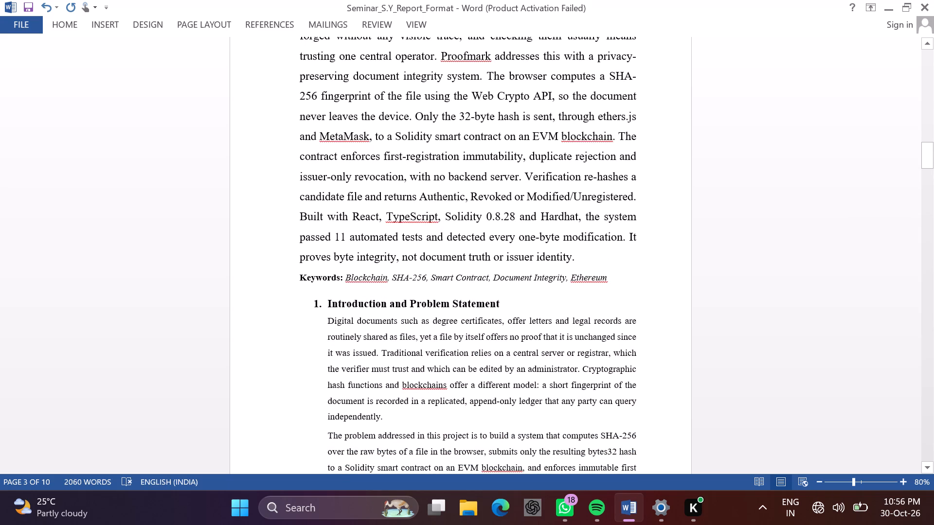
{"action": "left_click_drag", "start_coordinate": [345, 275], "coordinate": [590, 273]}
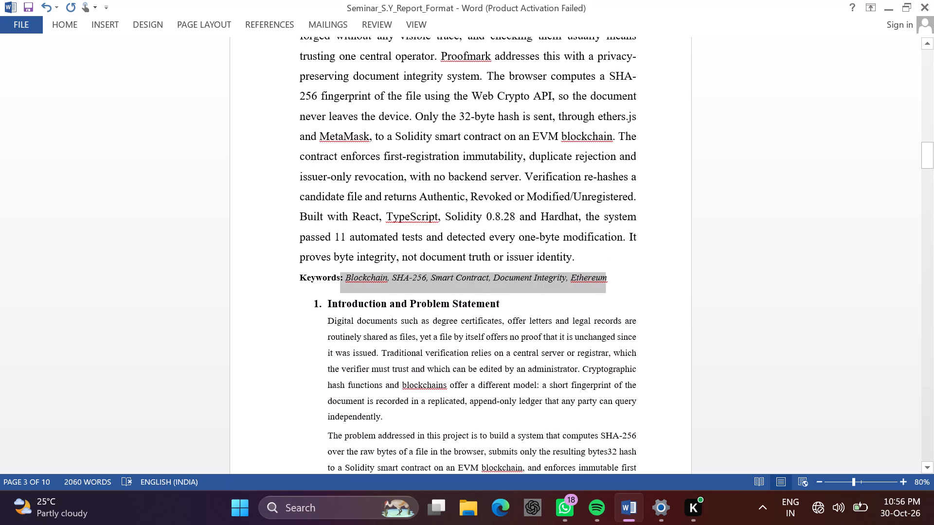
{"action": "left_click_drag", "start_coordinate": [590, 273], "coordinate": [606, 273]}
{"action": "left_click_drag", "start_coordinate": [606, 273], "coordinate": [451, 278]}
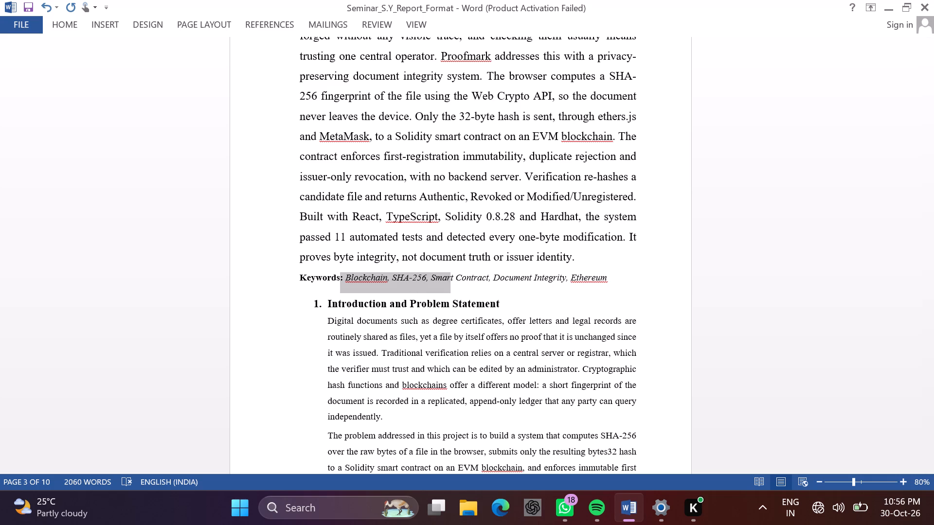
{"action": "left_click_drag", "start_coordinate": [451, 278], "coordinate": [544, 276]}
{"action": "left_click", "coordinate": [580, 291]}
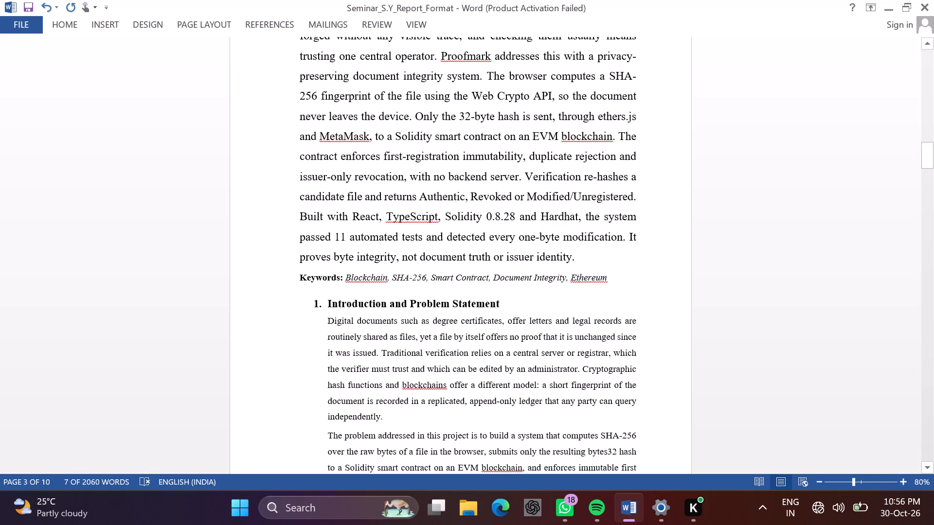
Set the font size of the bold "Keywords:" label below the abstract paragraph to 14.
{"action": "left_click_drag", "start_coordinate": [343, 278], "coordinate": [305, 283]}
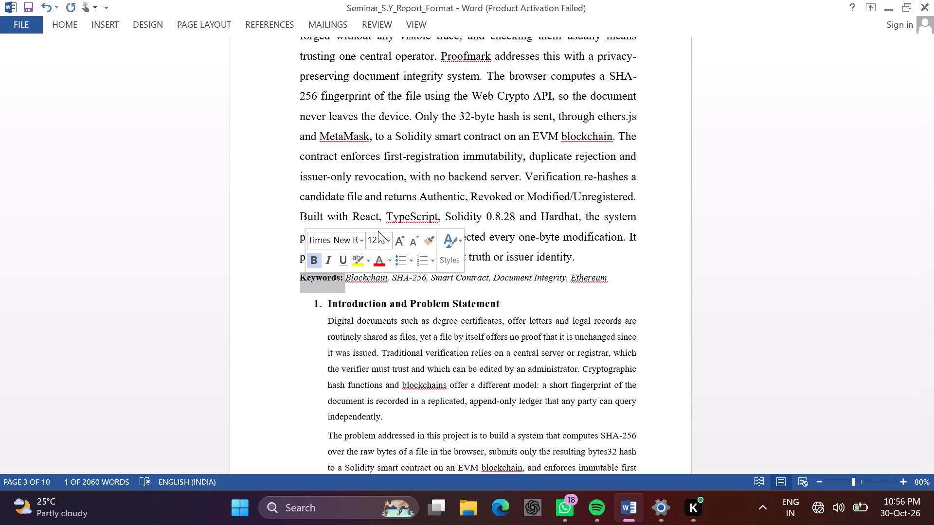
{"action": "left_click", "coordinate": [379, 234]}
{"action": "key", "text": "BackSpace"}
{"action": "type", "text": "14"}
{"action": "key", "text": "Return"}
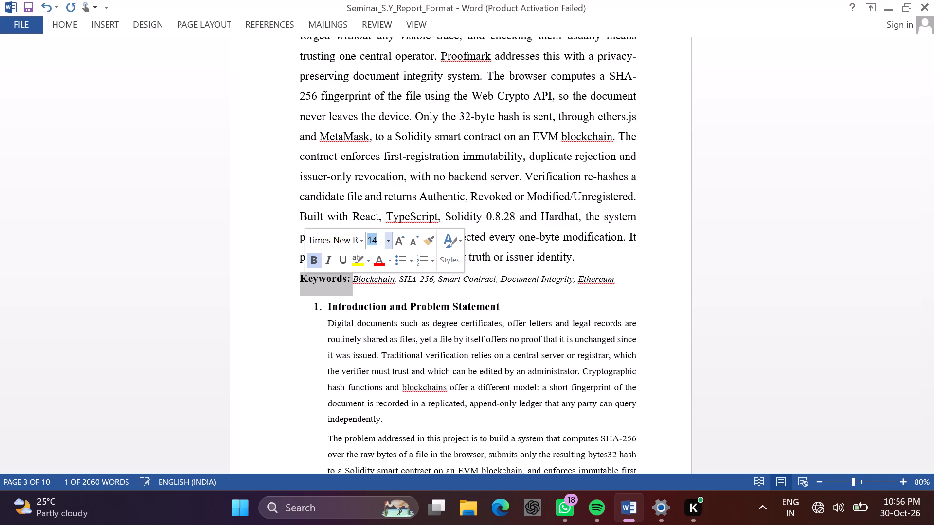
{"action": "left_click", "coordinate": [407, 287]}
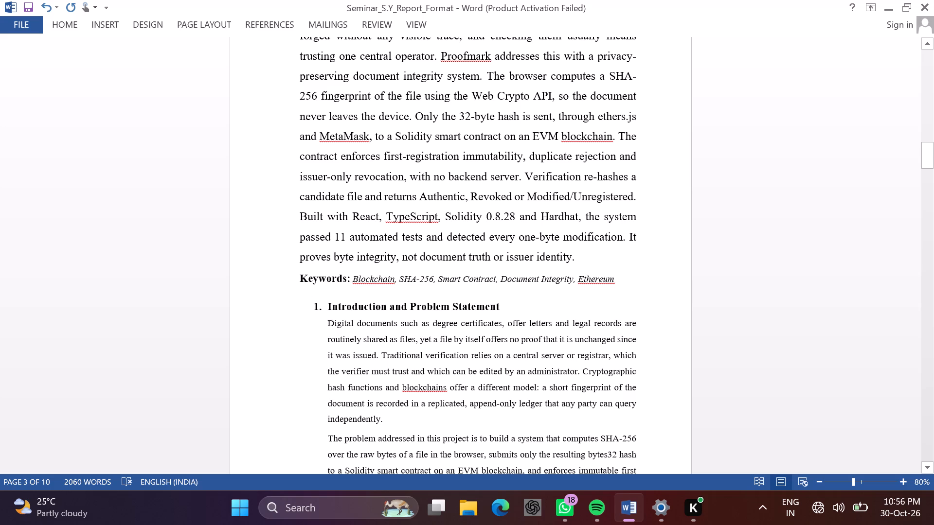
Set the font size of the italic keyword list, from Blockchain through Ethereum, to 15.
{"action": "left_click_drag", "start_coordinate": [352, 278], "coordinate": [462, 293]}
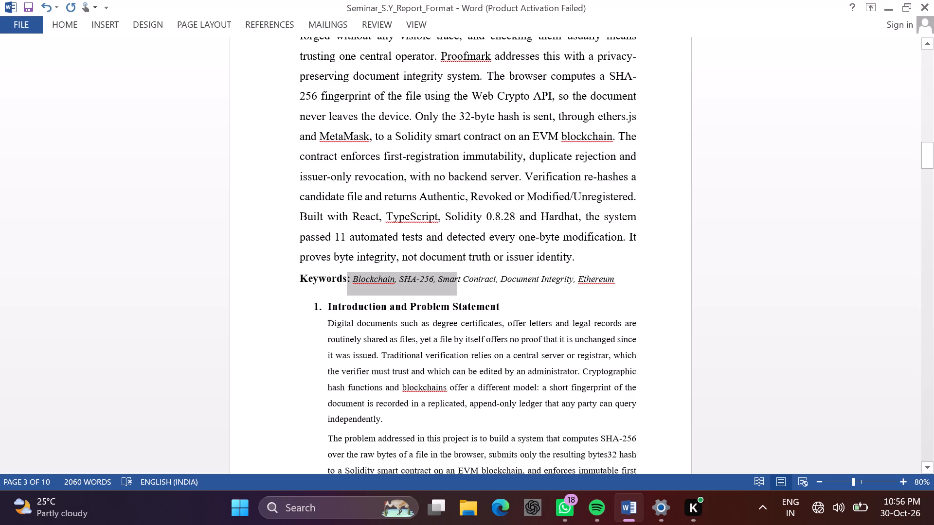
{"action": "left_click_drag", "start_coordinate": [462, 293], "coordinate": [635, 282]}
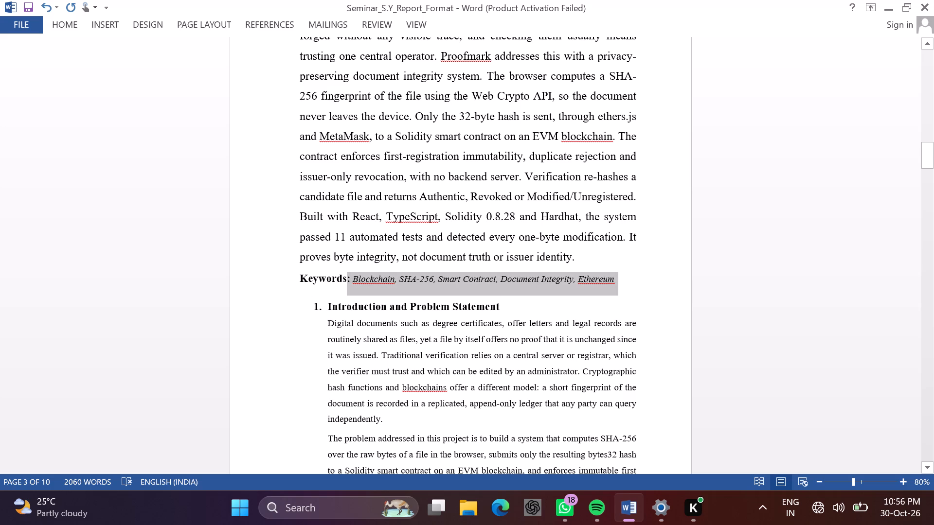
{"action": "left_click_drag", "start_coordinate": [635, 282], "coordinate": [611, 281]}
{"action": "left_click_drag", "start_coordinate": [611, 281], "coordinate": [617, 282]}
{"action": "left_click_drag", "start_coordinate": [617, 282], "coordinate": [617, 282]}
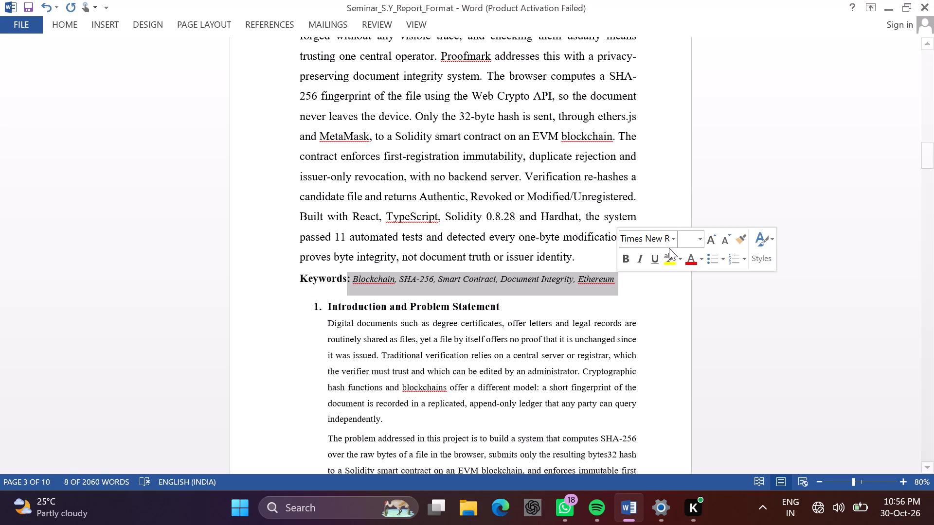
{"action": "left_click", "coordinate": [689, 242]}
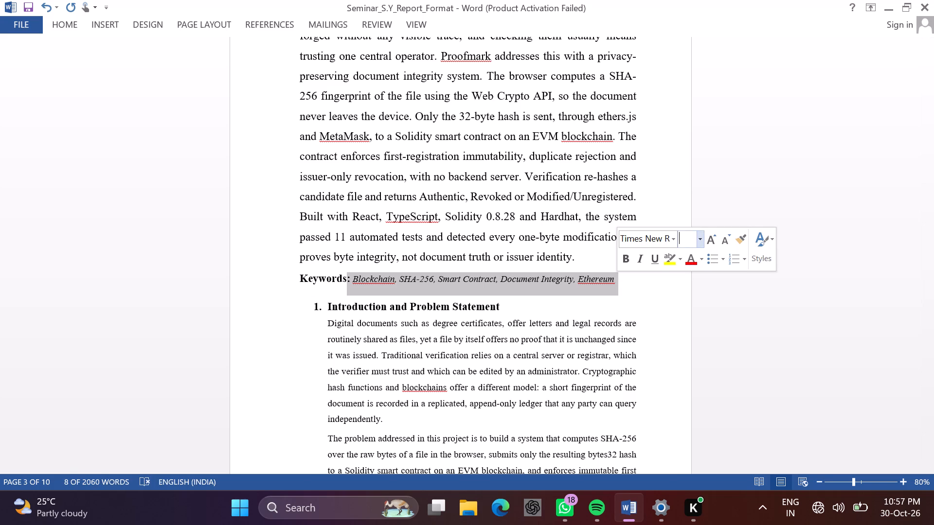
{"action": "key", "text": "1"}
{"action": "key", "text": "5"}
{"action": "key", "text": "Return"}
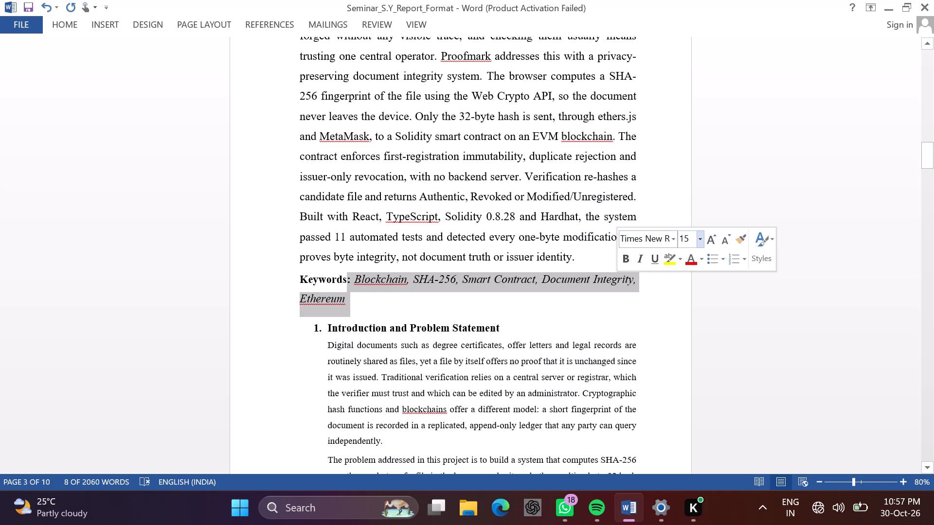
{"action": "left_click", "coordinate": [403, 312]}
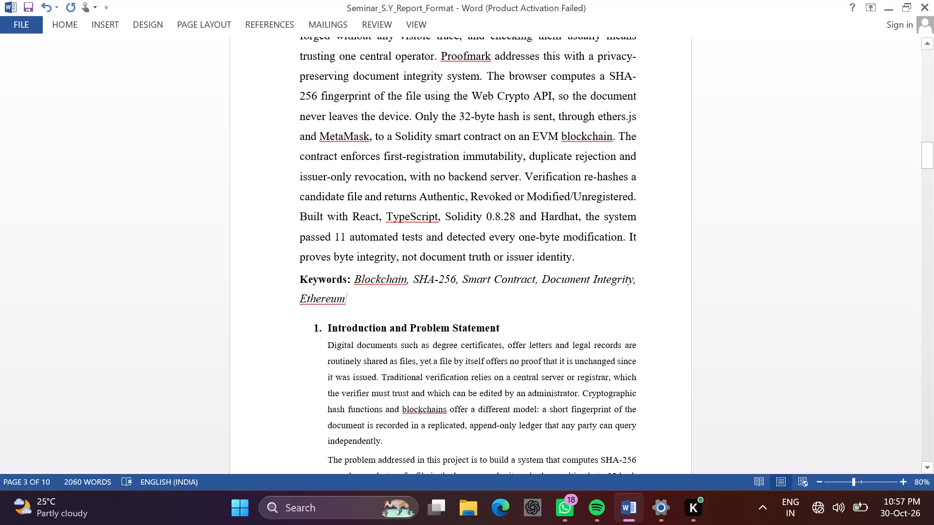
Set the font size of the bold "Keywords:" label to 15.
{"action": "left_click_drag", "start_coordinate": [350, 278], "coordinate": [304, 277]}
{"action": "left_click", "coordinate": [373, 228]}
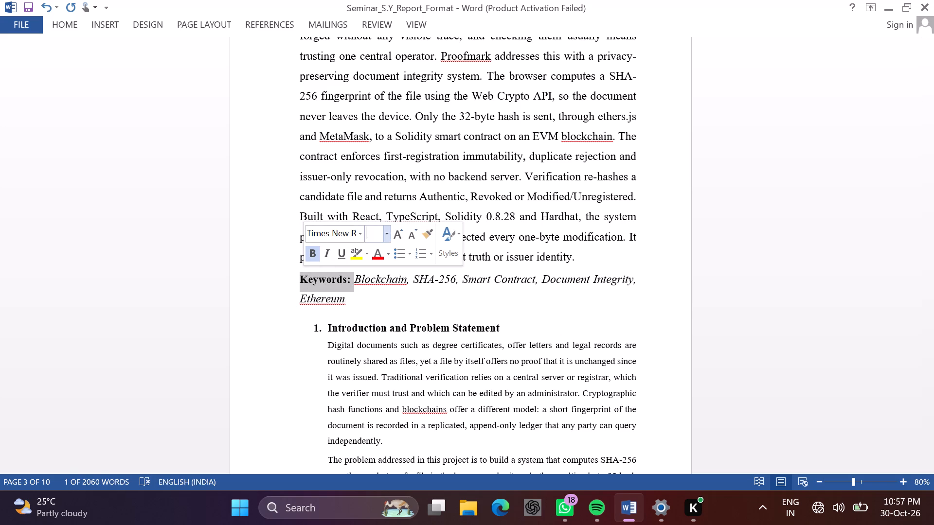
{"action": "type", "text": "15"}
{"action": "key", "text": "Return"}
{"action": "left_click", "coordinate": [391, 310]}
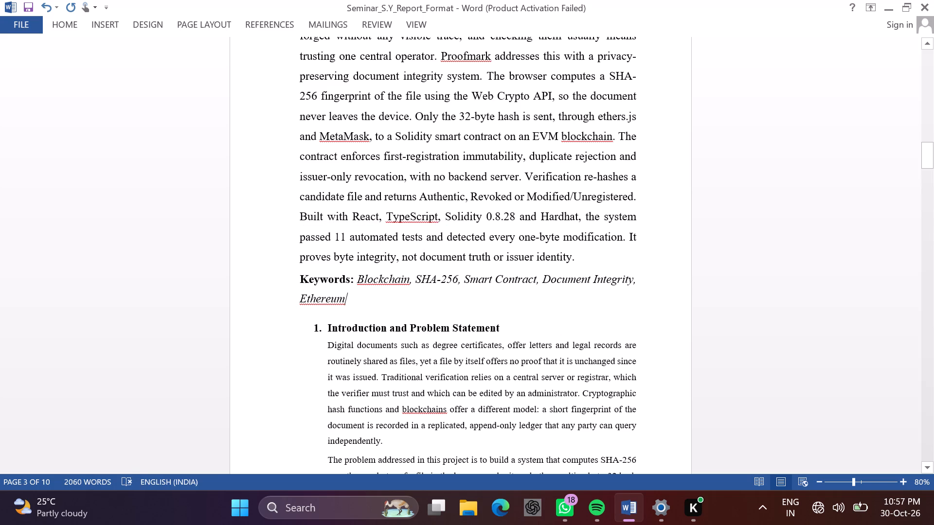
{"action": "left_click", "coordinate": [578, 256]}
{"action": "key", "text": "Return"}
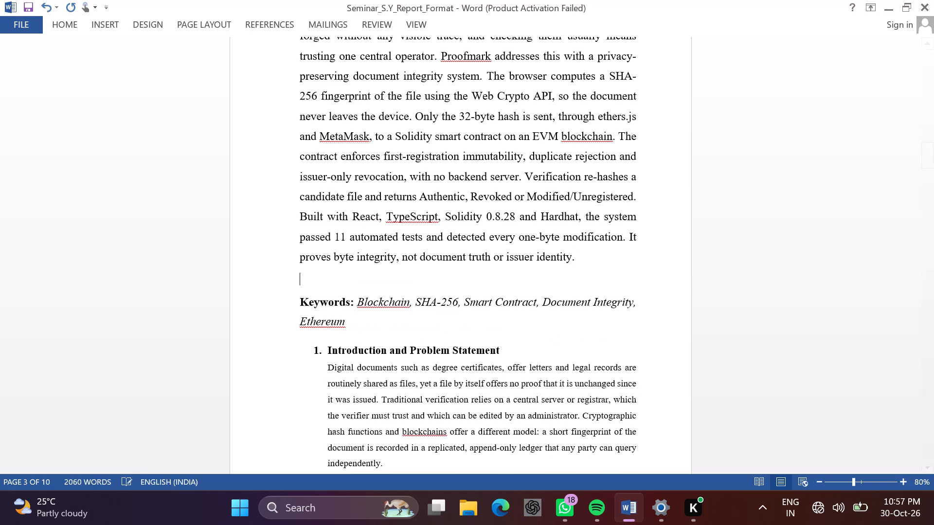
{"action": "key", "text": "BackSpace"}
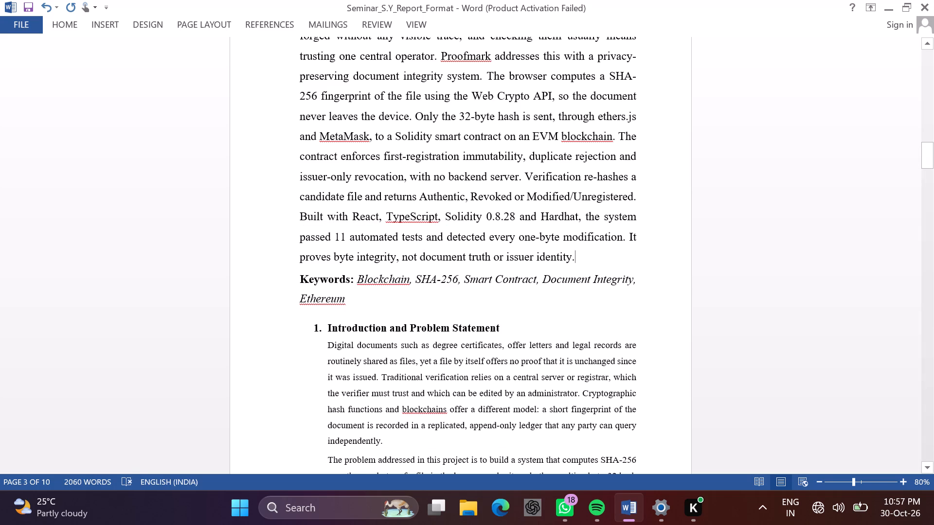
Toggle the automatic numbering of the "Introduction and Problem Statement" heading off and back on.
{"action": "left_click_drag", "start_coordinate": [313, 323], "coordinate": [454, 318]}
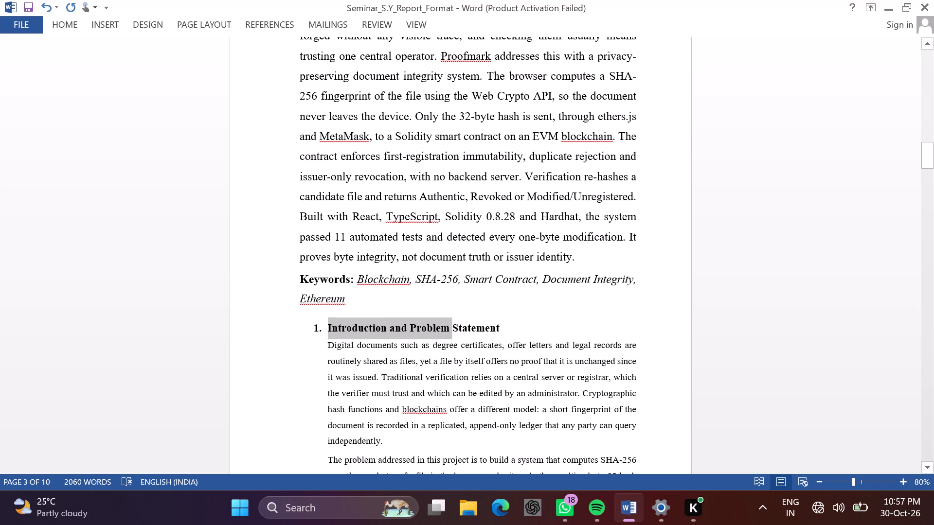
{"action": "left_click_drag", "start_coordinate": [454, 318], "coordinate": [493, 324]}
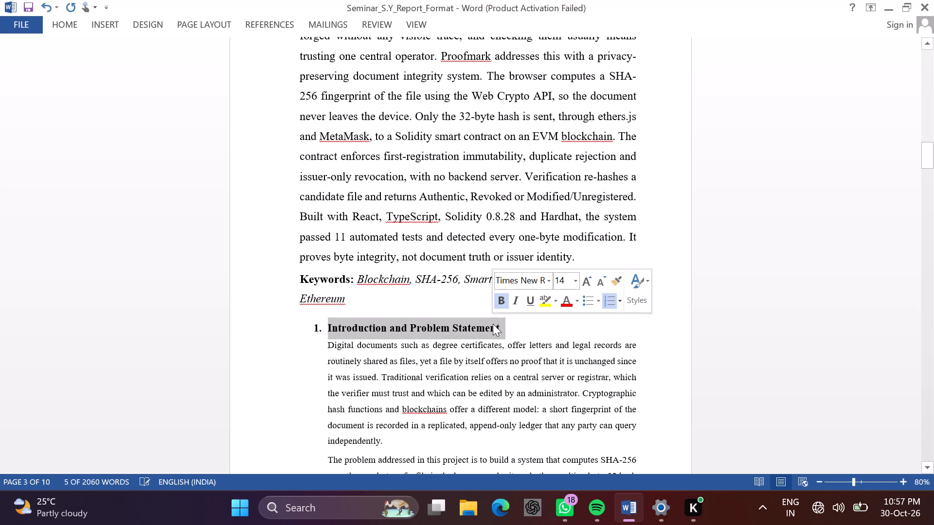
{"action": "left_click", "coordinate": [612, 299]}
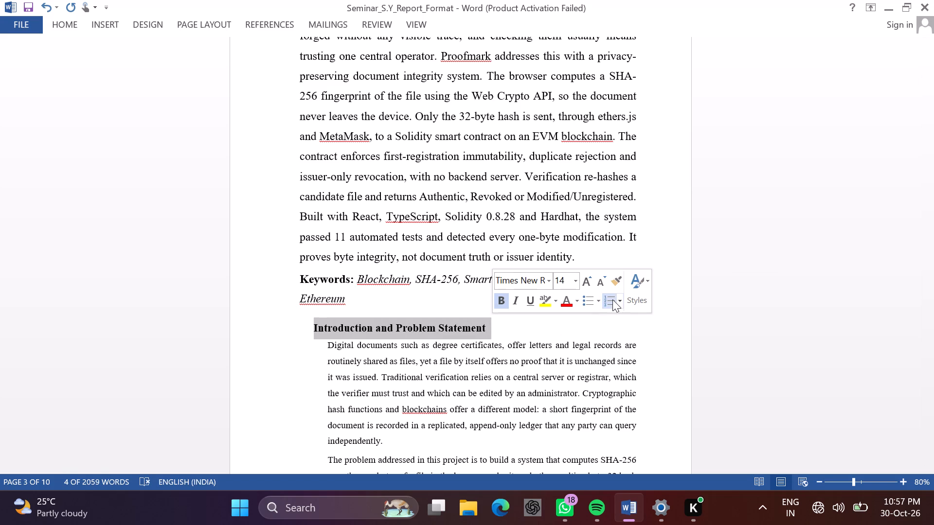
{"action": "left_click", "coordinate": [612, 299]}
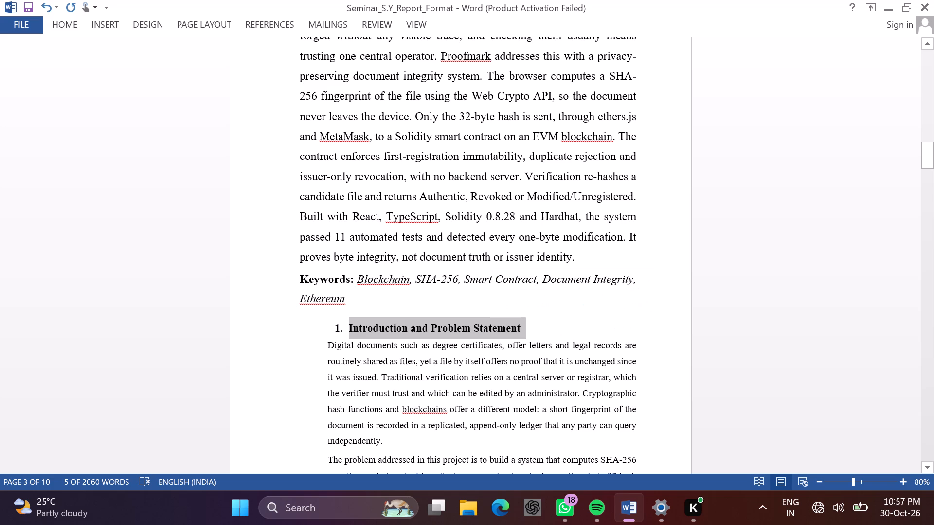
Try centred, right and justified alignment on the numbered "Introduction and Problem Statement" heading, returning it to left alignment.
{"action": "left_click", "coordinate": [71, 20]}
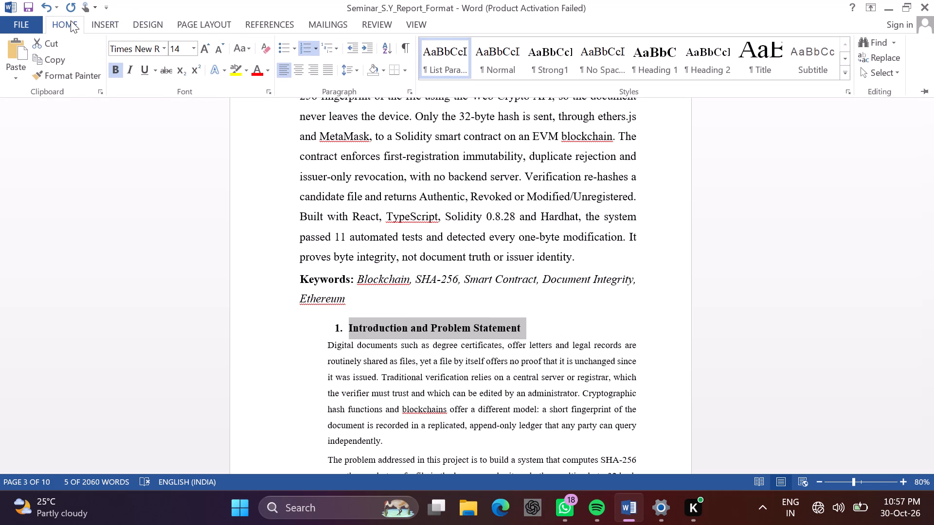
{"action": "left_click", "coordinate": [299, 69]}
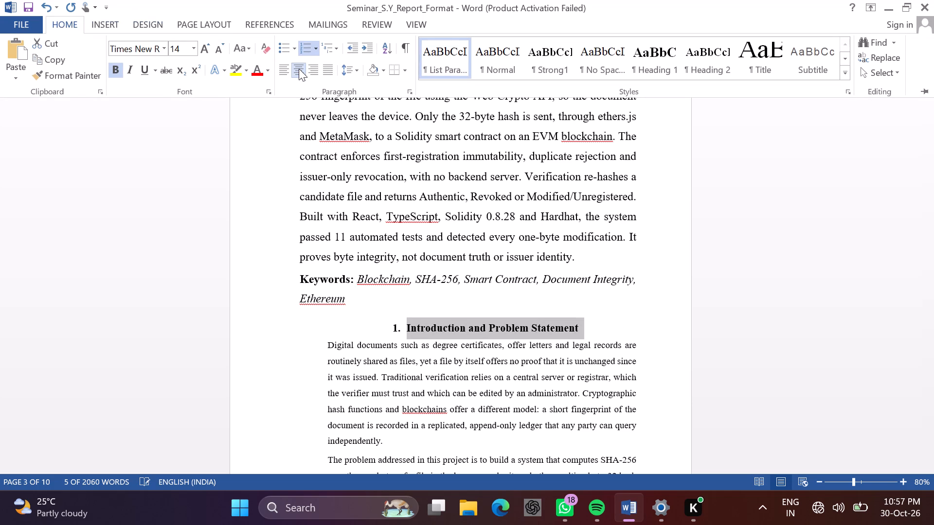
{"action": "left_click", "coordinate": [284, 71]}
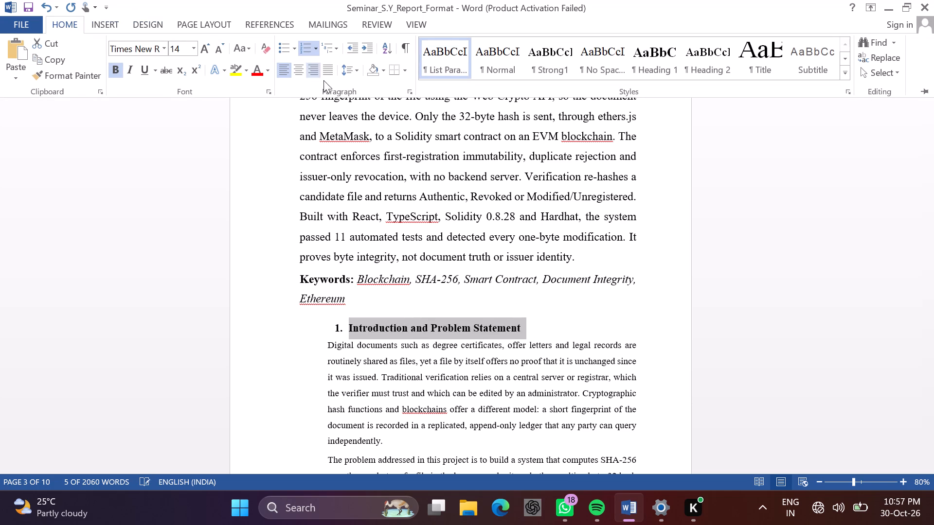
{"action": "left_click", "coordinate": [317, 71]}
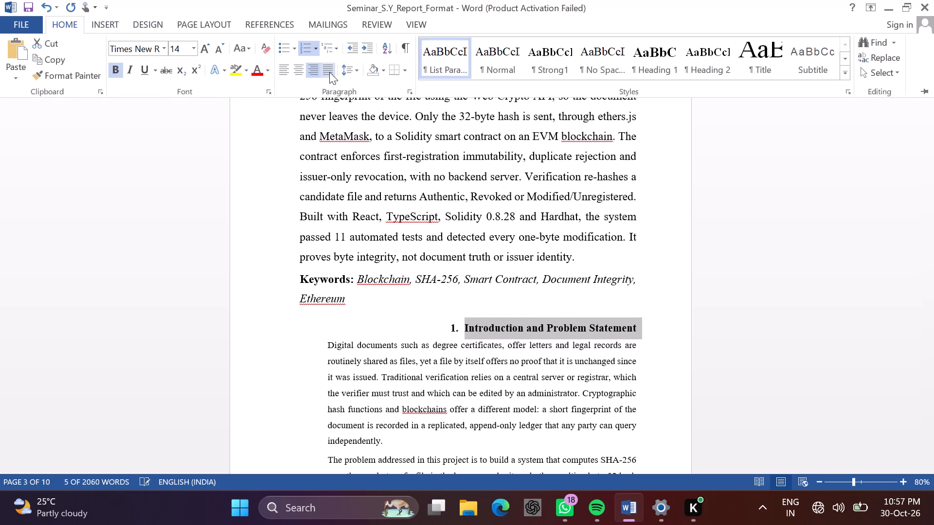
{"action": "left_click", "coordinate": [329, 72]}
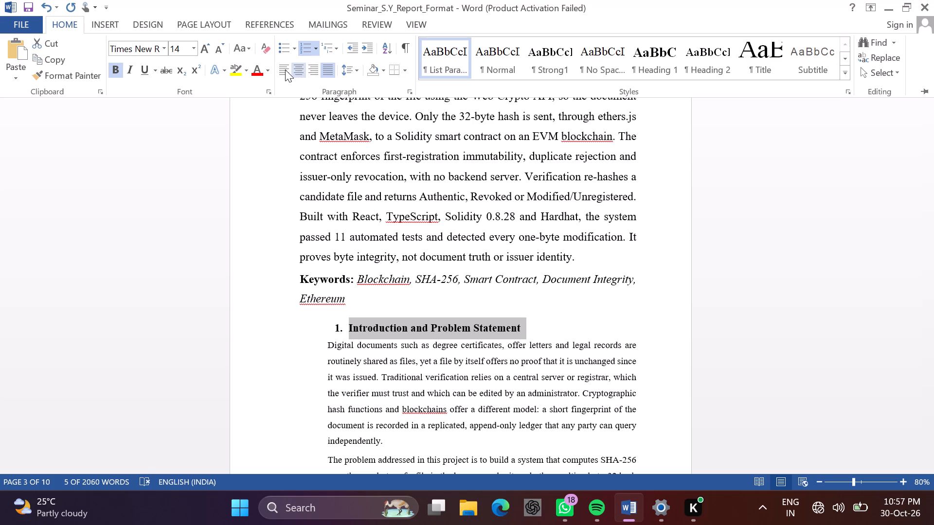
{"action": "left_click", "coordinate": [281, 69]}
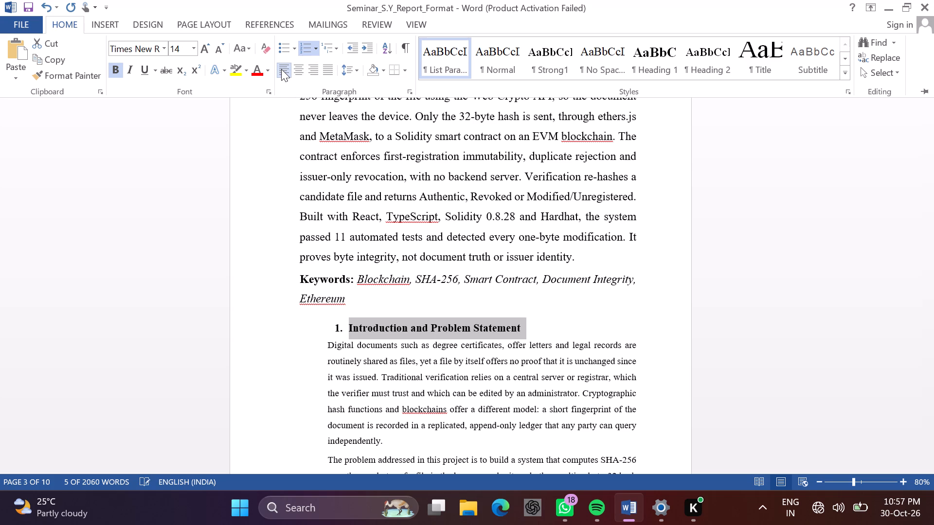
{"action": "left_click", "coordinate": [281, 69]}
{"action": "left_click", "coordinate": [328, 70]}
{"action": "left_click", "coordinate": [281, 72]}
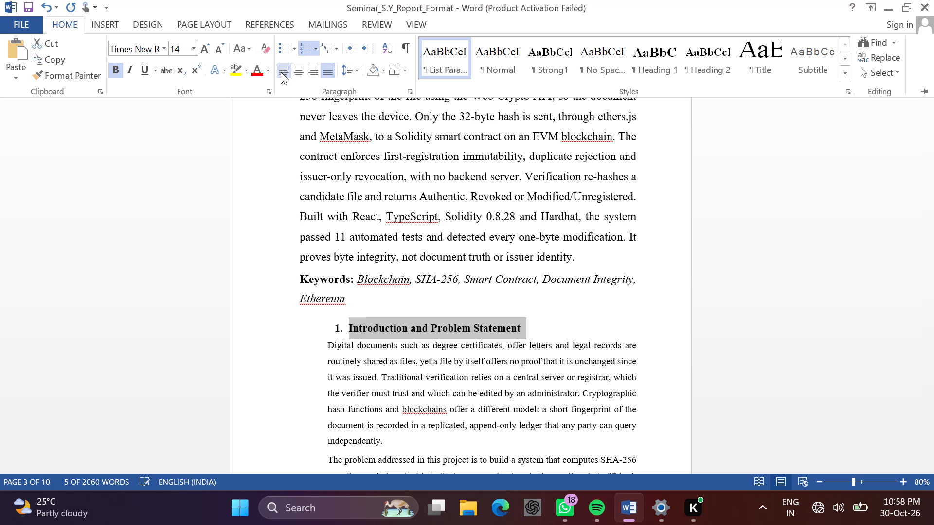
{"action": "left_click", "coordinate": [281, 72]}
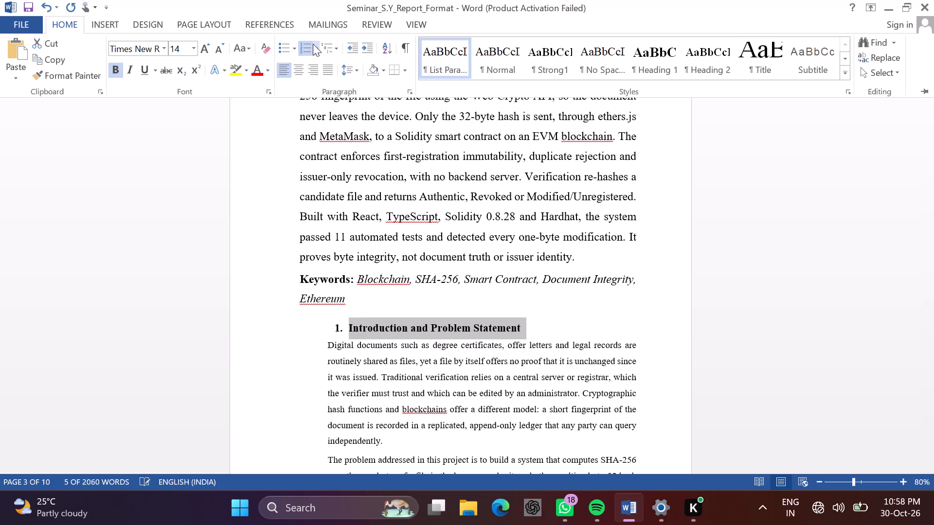
Set the numbering of the "Introduction and Problem Statement" heading to None.
{"action": "left_click", "coordinate": [313, 44]}
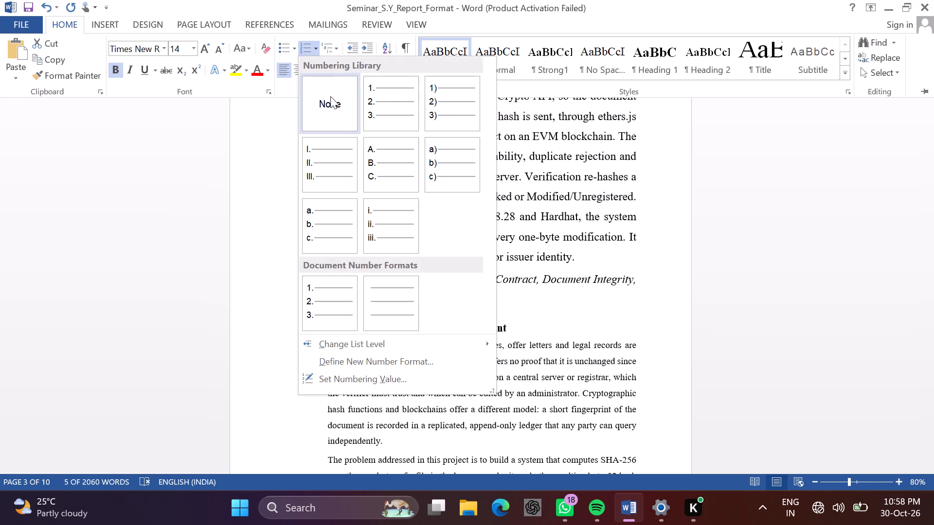
{"action": "left_click", "coordinate": [330, 98]}
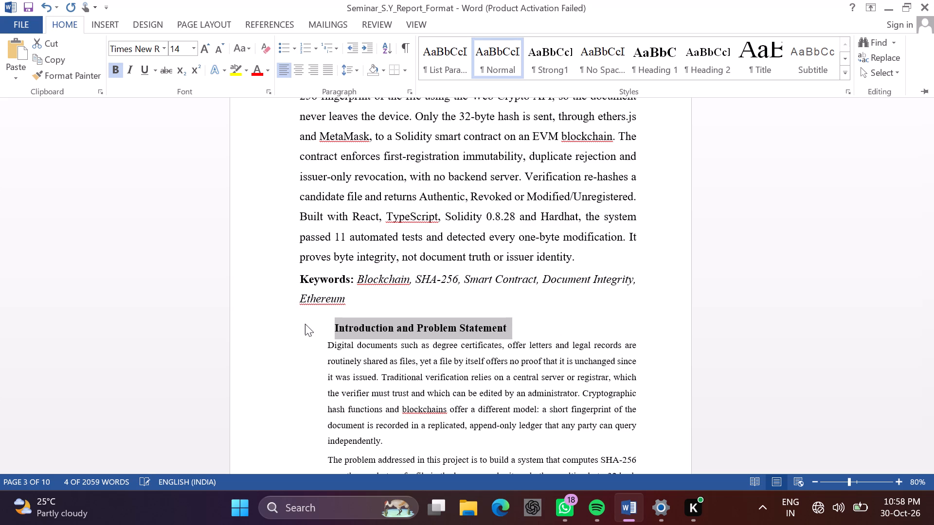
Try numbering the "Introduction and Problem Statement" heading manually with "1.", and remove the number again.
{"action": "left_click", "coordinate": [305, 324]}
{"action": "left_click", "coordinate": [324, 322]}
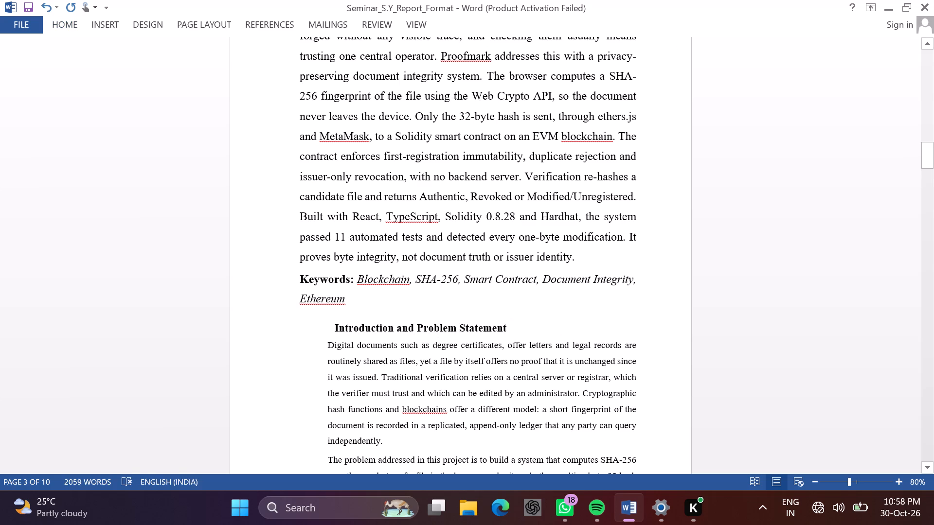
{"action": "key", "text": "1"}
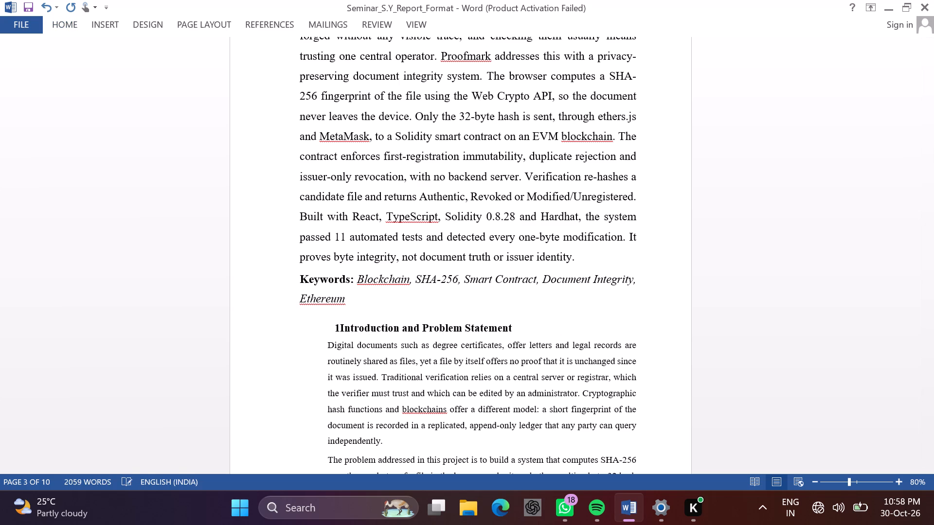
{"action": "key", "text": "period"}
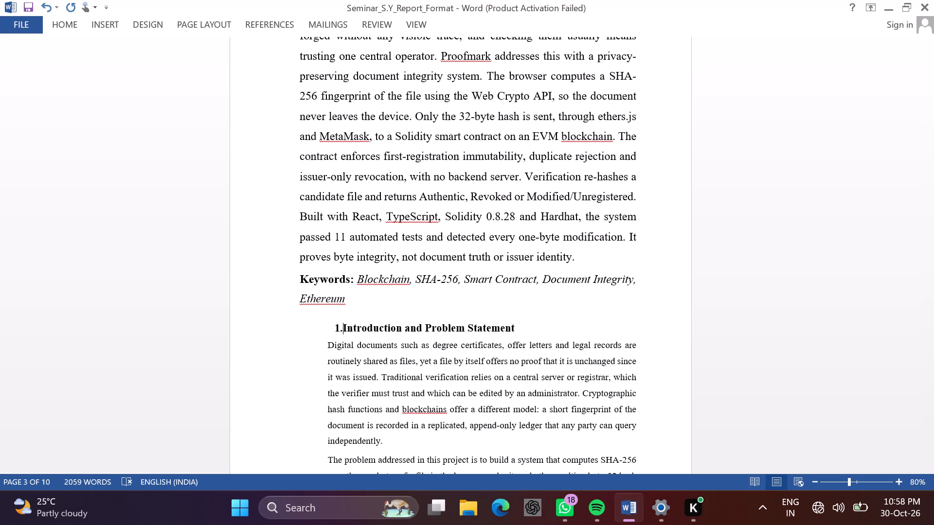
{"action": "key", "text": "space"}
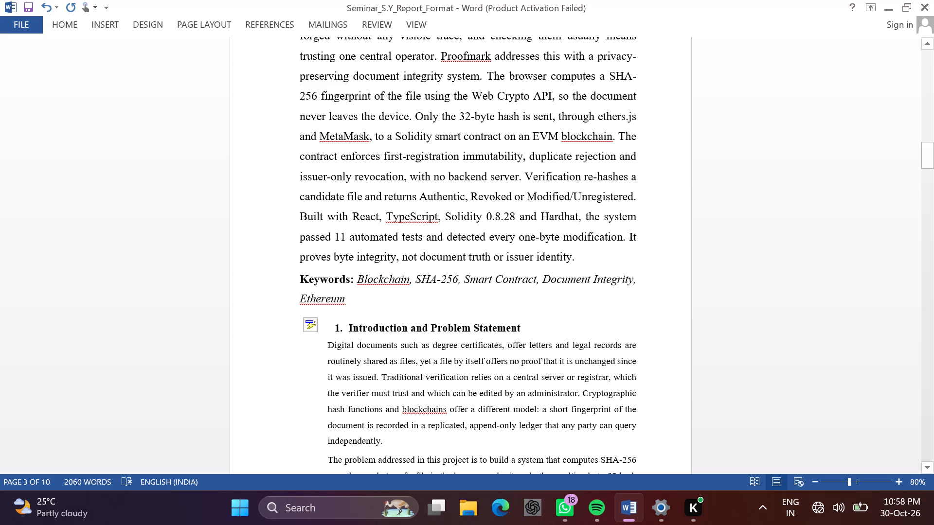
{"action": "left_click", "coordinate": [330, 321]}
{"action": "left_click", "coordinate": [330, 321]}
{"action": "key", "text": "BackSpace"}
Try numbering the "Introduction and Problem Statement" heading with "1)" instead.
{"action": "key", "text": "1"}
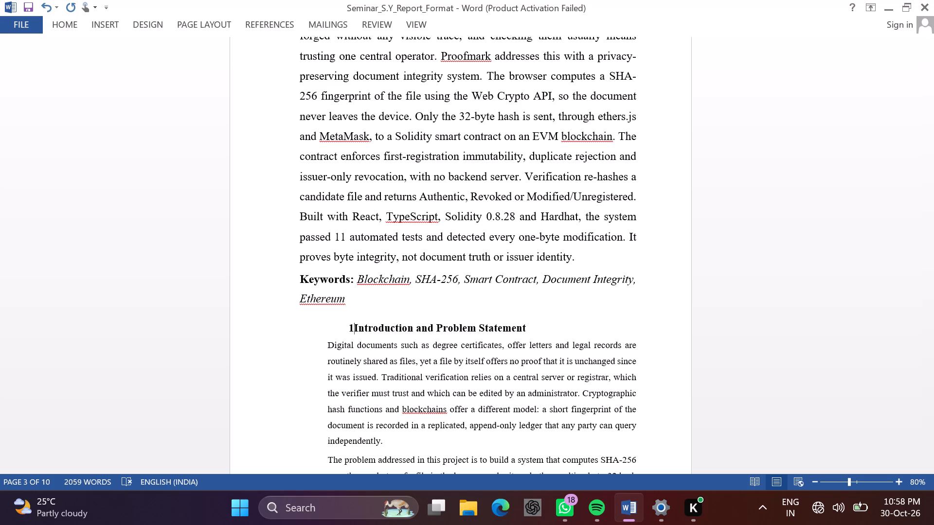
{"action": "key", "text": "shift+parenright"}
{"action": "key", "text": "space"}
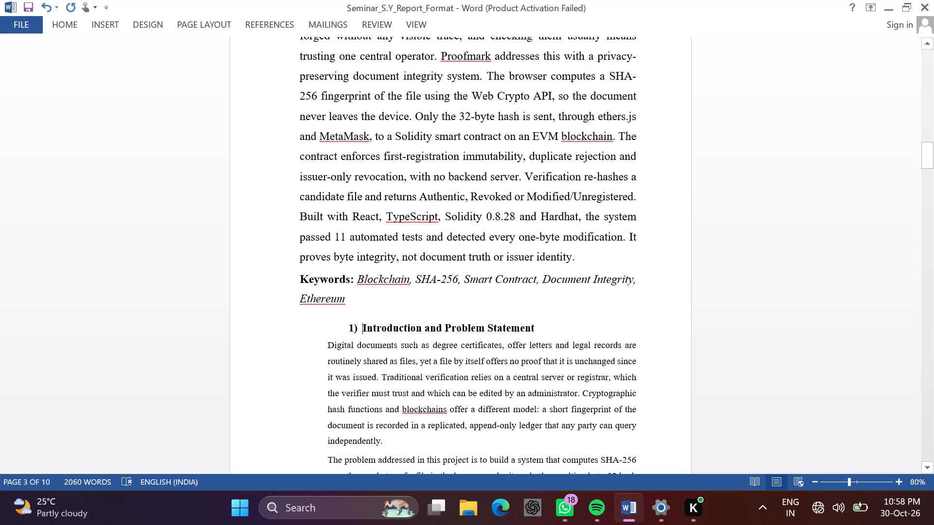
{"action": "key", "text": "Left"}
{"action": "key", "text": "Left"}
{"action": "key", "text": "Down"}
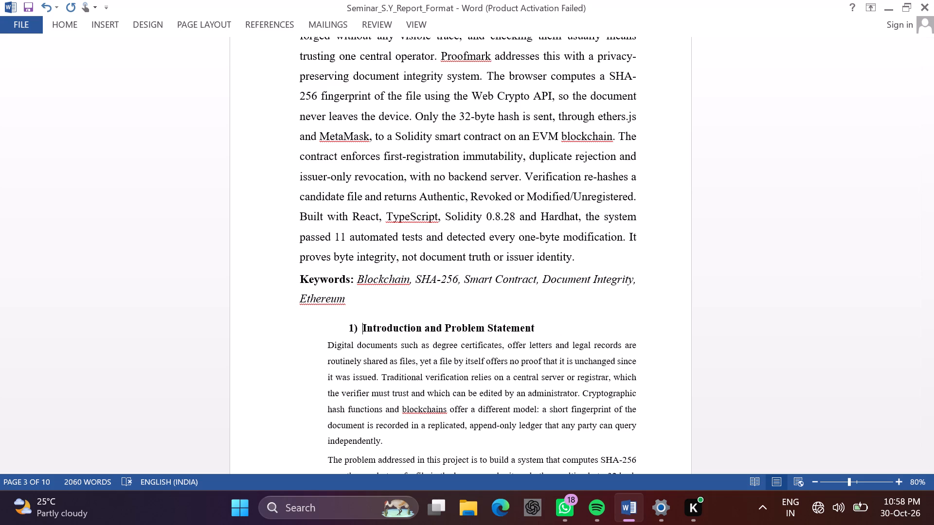
Remove the number and indent from the "Introduction and Problem Statement" heading and place it in its own paragraph at the page's left margin.
{"action": "key", "text": "BackSpace"}
{"action": "key", "text": "BackSpace"}
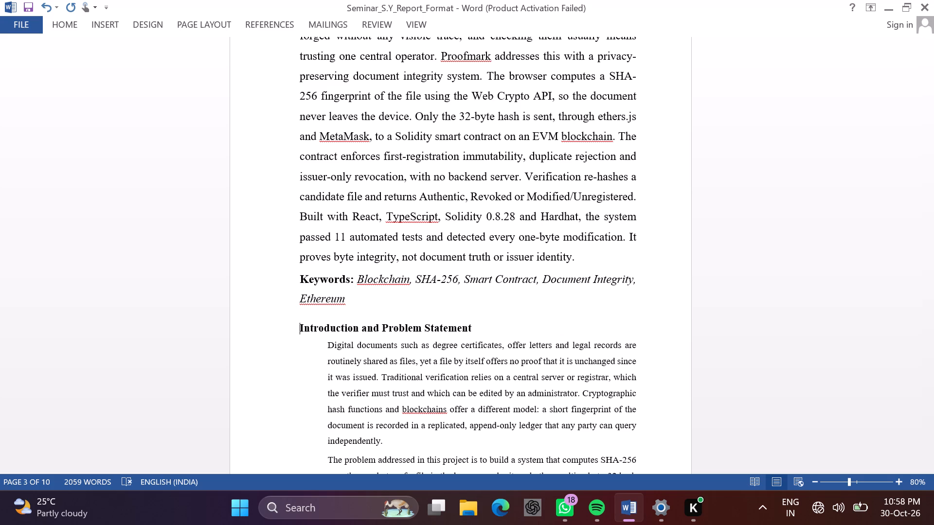
{"action": "key", "text": "BackSpace"}
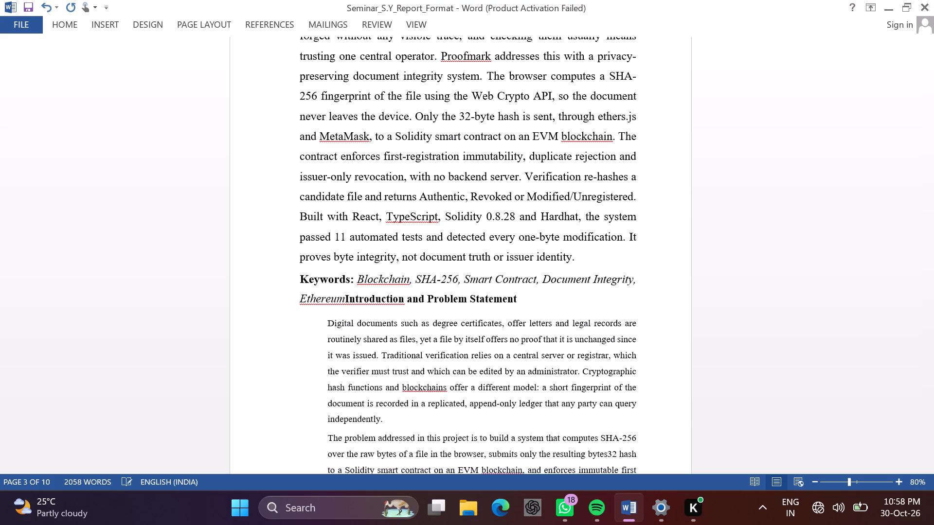
{"action": "key", "text": "Return"}
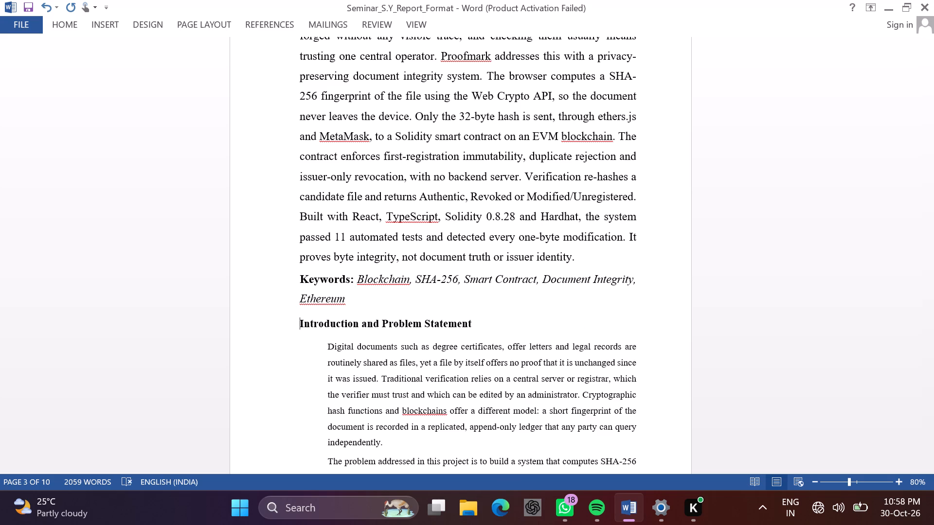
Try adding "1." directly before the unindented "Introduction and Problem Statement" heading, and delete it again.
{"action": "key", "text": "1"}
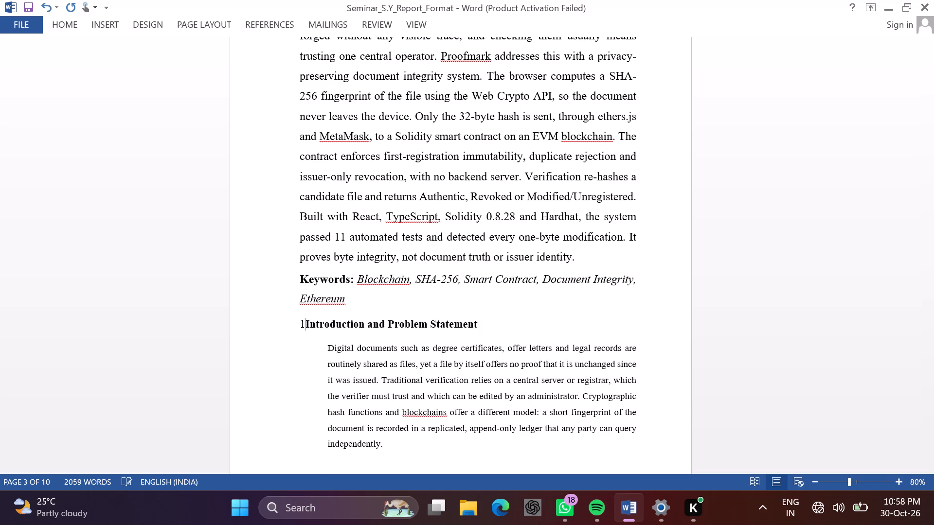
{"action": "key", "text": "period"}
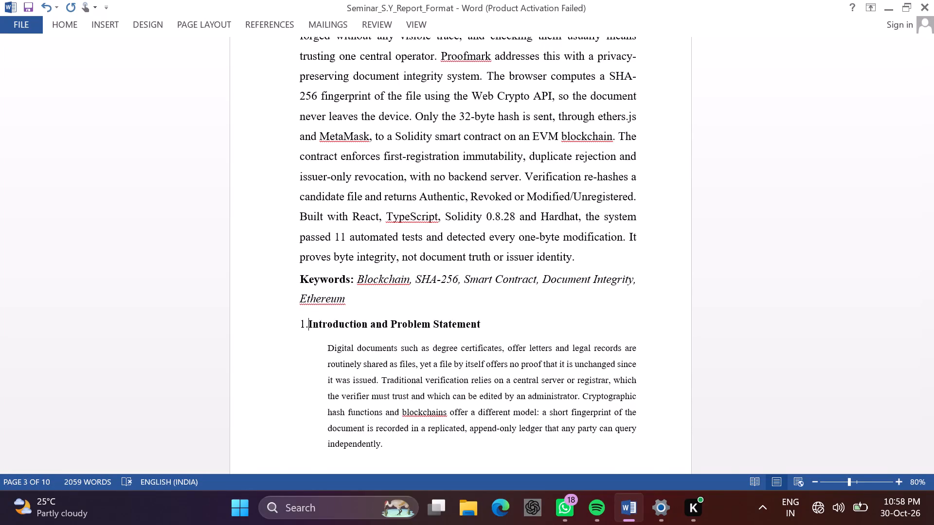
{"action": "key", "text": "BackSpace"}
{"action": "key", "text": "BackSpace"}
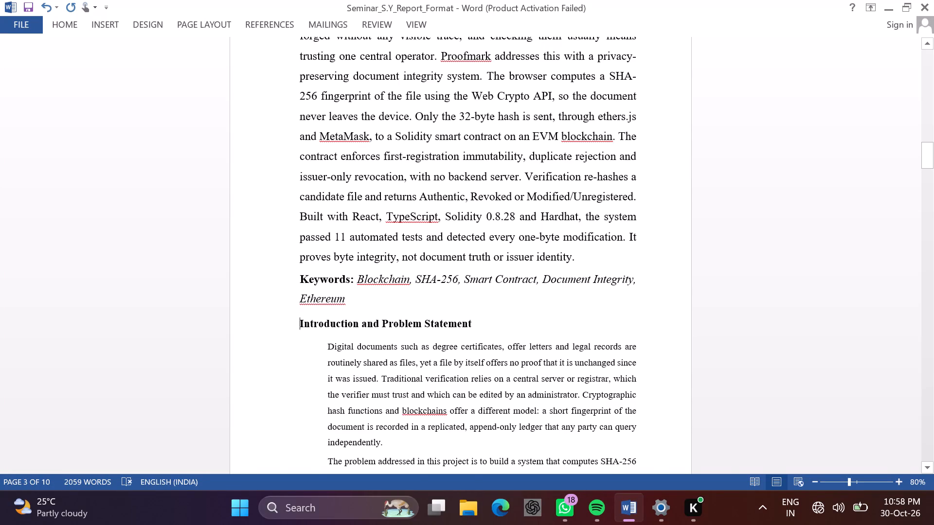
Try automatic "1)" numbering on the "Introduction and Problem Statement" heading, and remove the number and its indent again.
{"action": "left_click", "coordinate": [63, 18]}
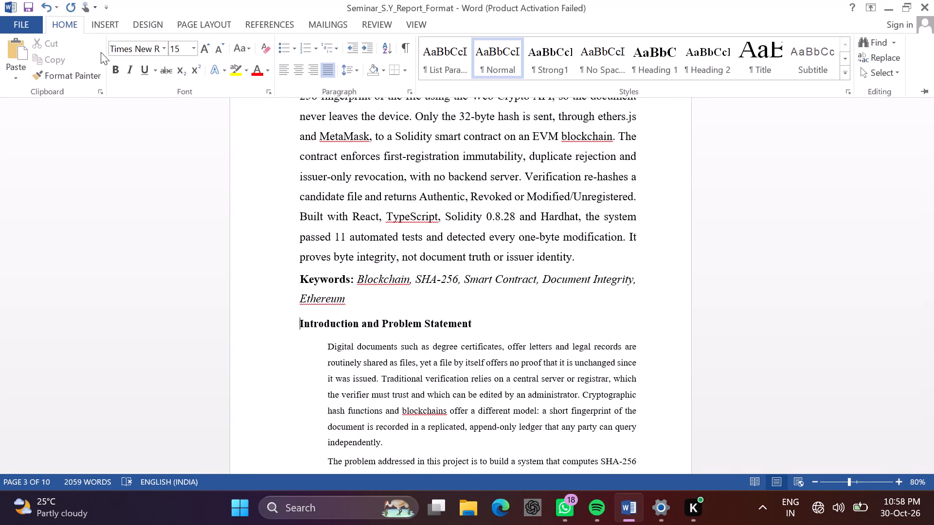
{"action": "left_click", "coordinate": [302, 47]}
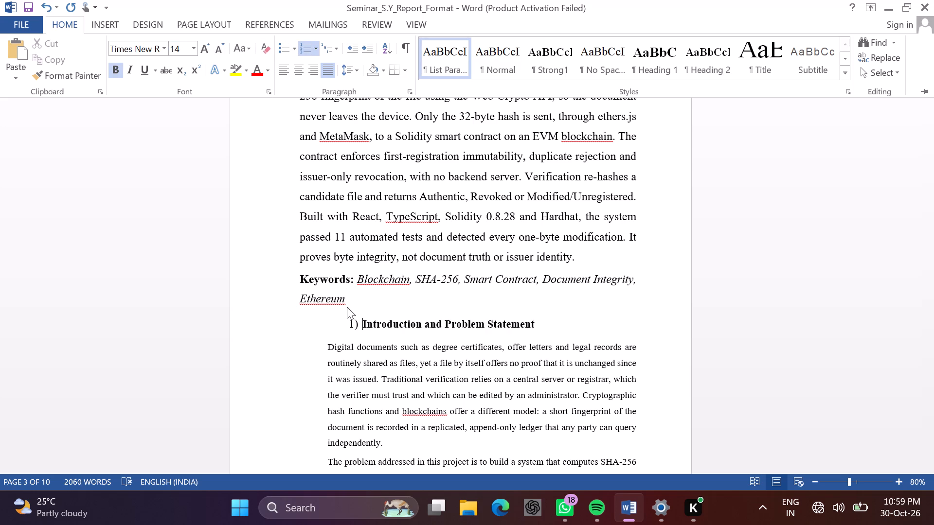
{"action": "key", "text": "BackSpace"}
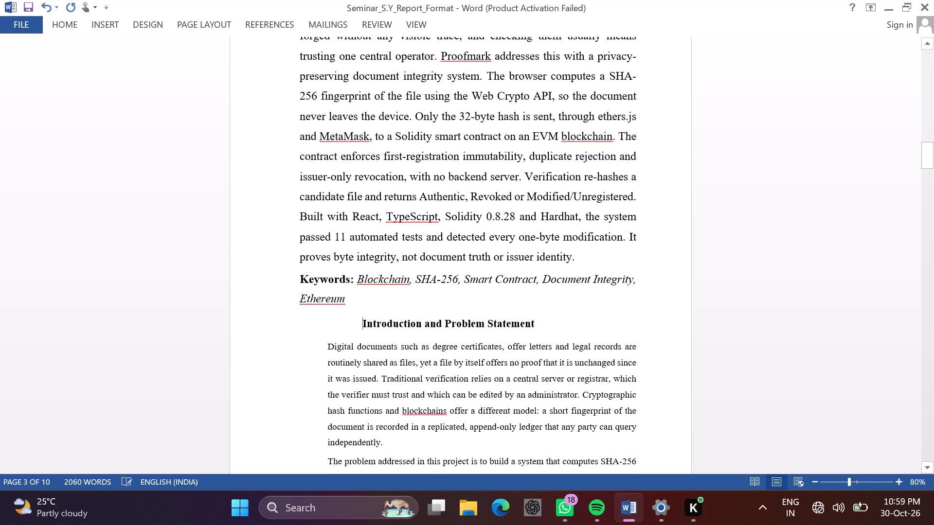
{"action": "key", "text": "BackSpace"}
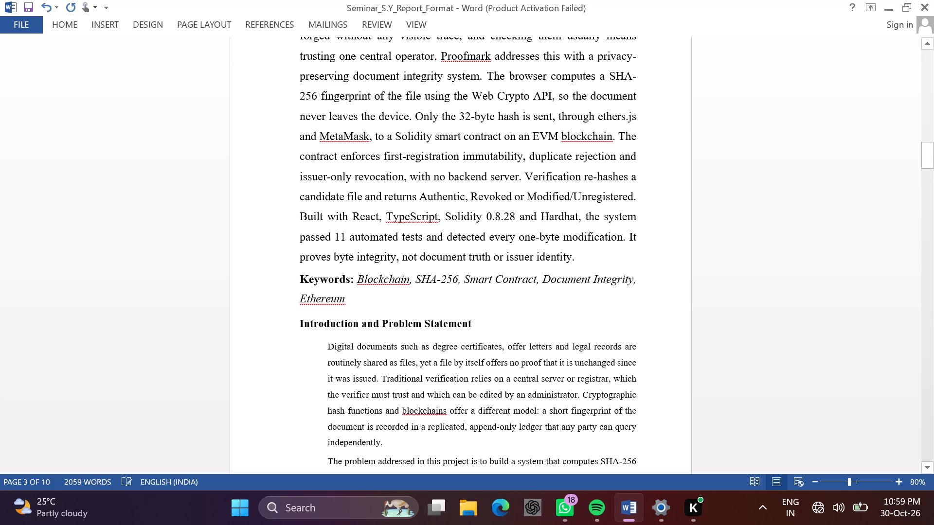
Add "1." as plain text directly before the "Introduction and Problem Statement" heading.
{"action": "key", "text": "1"}
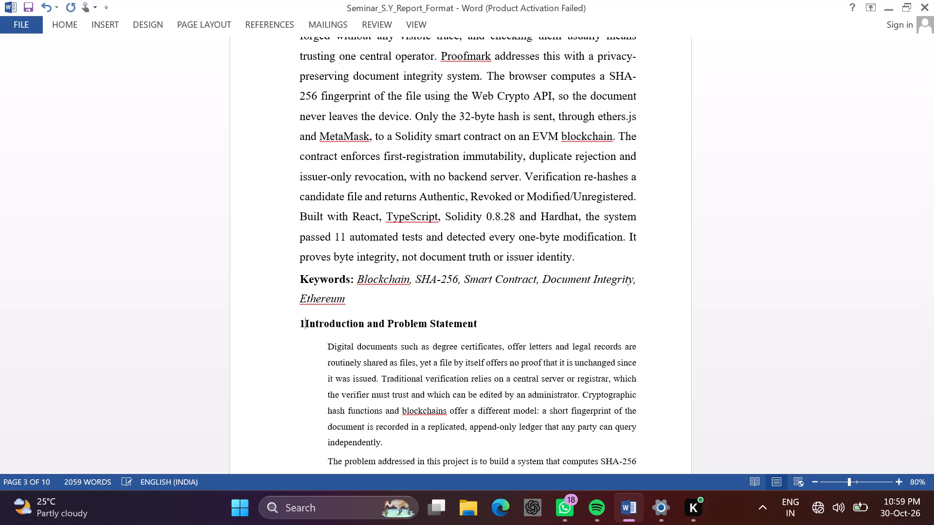
{"action": "key", "text": "period"}
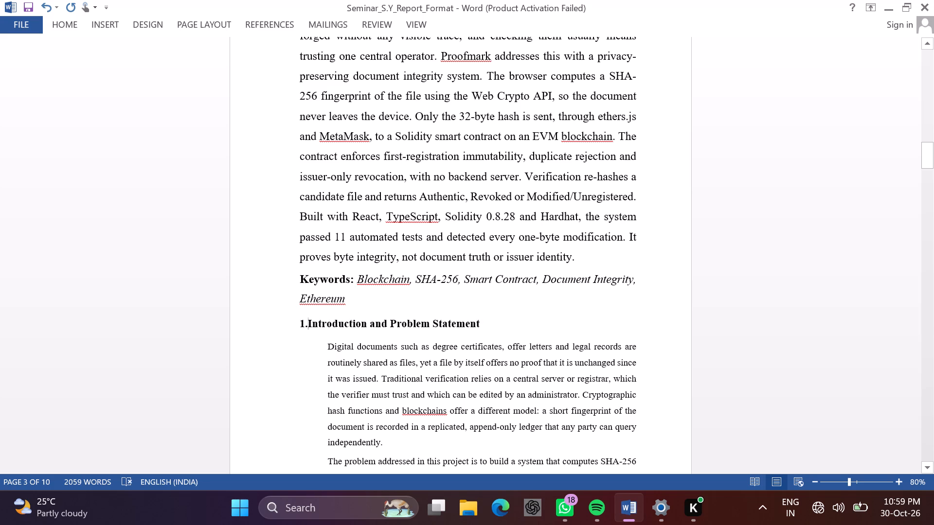
Set the font size of the whole "1.Introduction and Problem Statement" heading to 16.
{"action": "left_click_drag", "start_coordinate": [298, 322], "coordinate": [371, 314]}
{"action": "left_click_drag", "start_coordinate": [371, 314], "coordinate": [483, 322]}
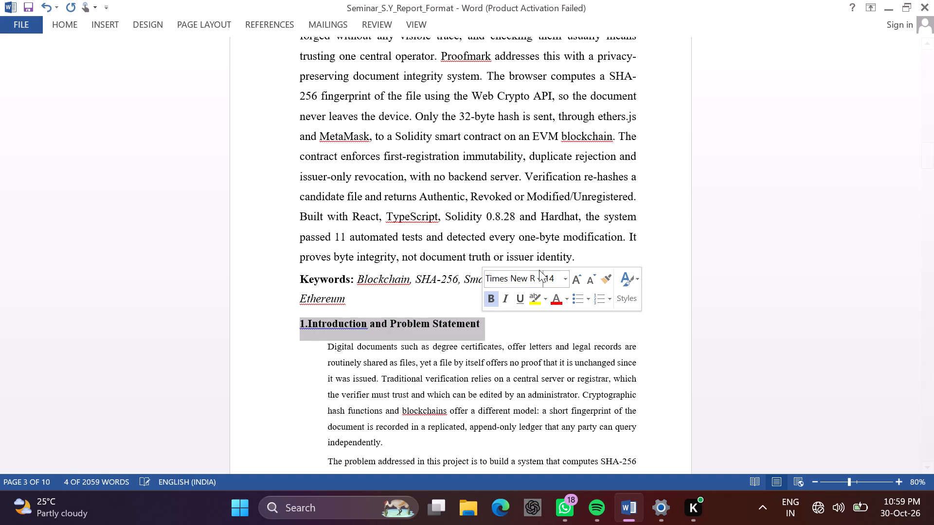
{"action": "left_click", "coordinate": [554, 272]}
{"action": "key", "text": "BackSpace"}
{"action": "key", "text": "1"}
{"action": "key", "text": "6"}
{"action": "key", "text": "Return"}
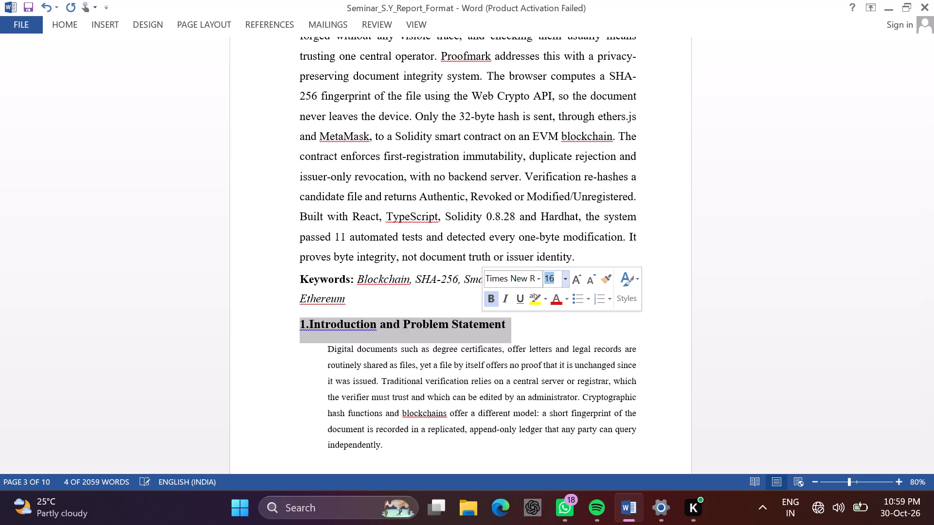
{"action": "left_click", "coordinate": [423, 339]}
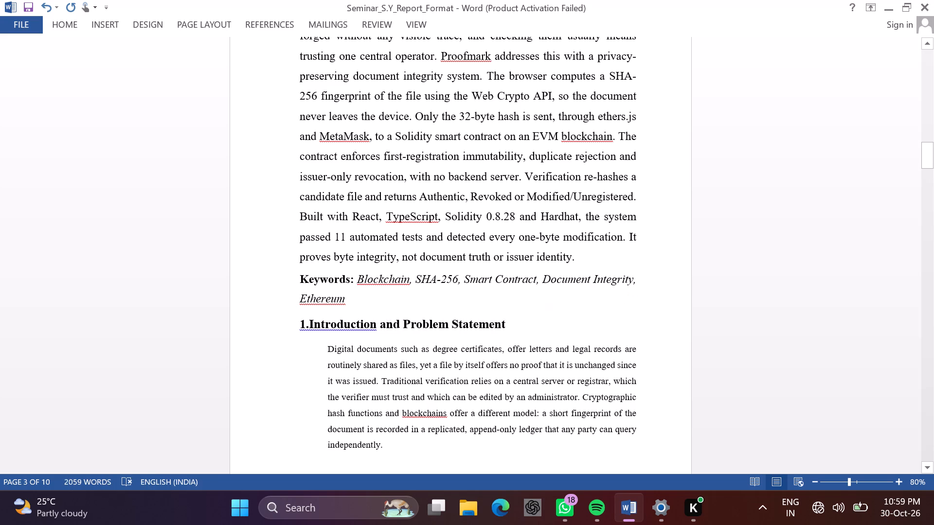
Set the first paragraph under the Introduction heading, starting "Digital documents such as degree certificates", to font size 15.
{"action": "scroll", "coordinate": [481, 319], "scroll_direction": "down", "scroll_amount": 3}
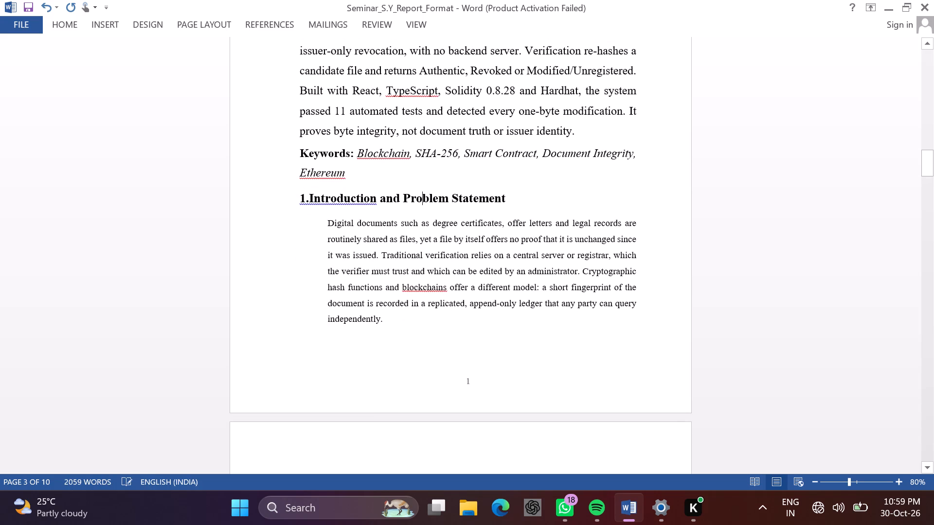
{"action": "left_click_drag", "start_coordinate": [327, 221], "coordinate": [399, 339]}
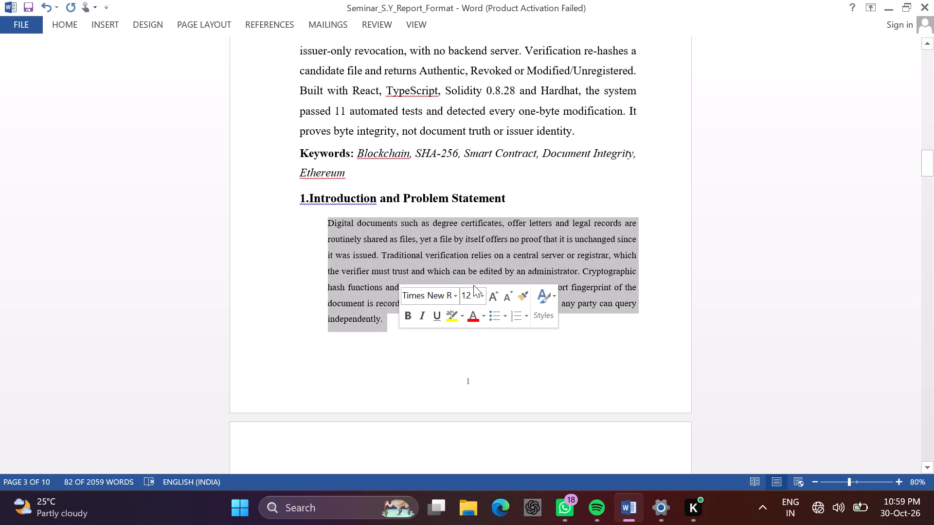
{"action": "left_click", "coordinate": [471, 294]}
{"action": "key", "text": "BackSpace"}
{"action": "key", "text": "1"}
{"action": "key", "text": "5"}
{"action": "key", "text": "Return"}
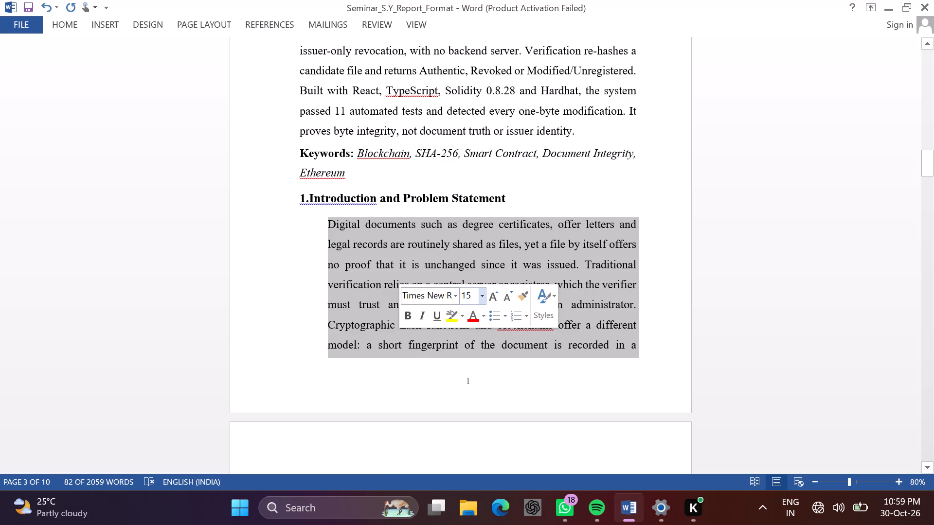
{"action": "left_click", "coordinate": [473, 367]}
Set all remaining content, from "replicated, append-only ledger" through the end of the References, to font size 15.
{"action": "scroll", "coordinate": [473, 367], "scroll_direction": "down", "scroll_amount": 3}
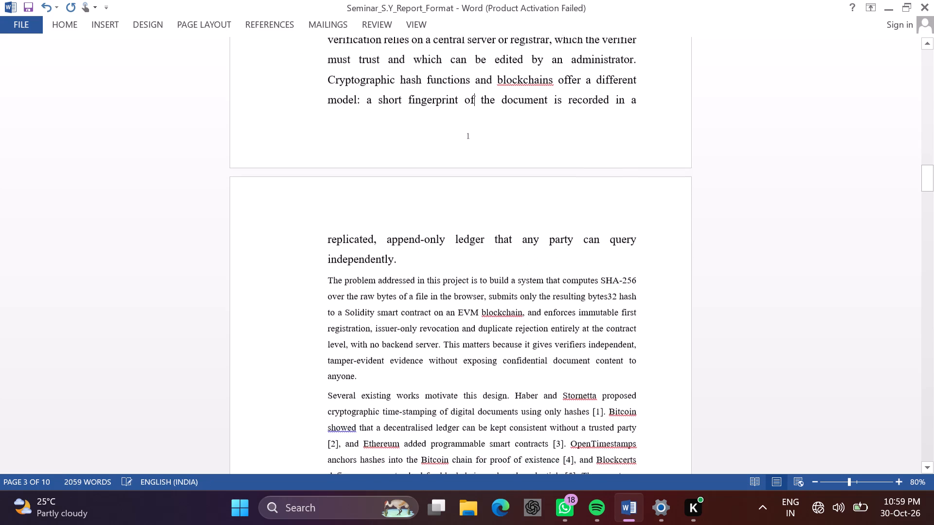
{"action": "scroll", "coordinate": [473, 367], "scroll_direction": "down", "scroll_amount": 1}
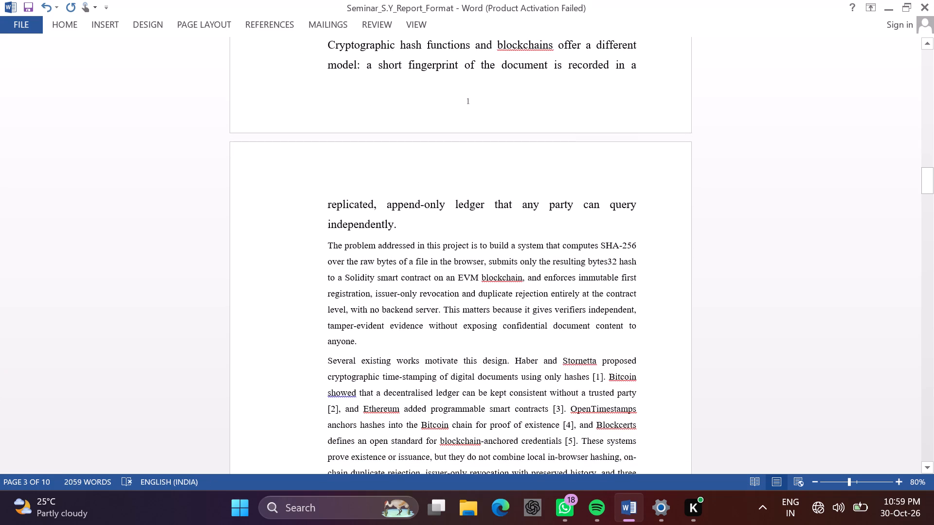
{"action": "left_click_drag", "start_coordinate": [326, 199], "coordinate": [407, 369]}
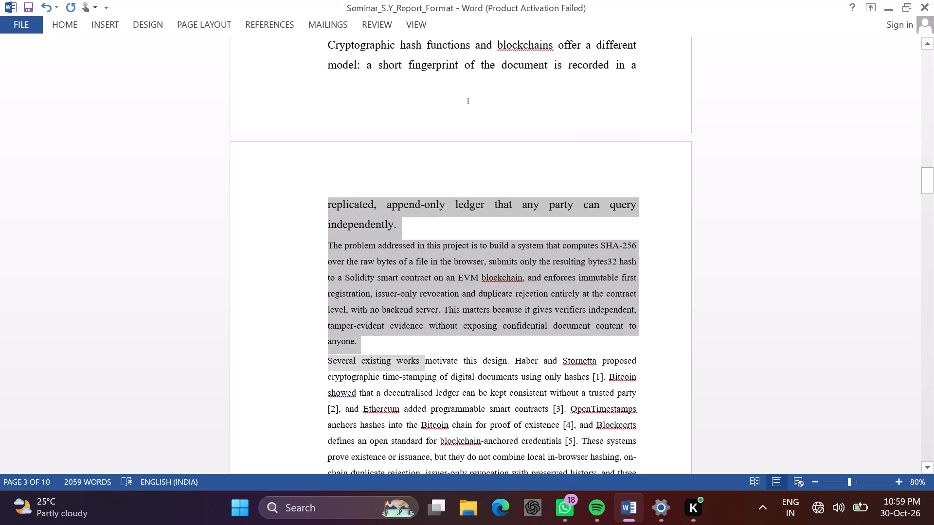
{"action": "left_click_drag", "start_coordinate": [407, 369], "coordinate": [406, 436]}
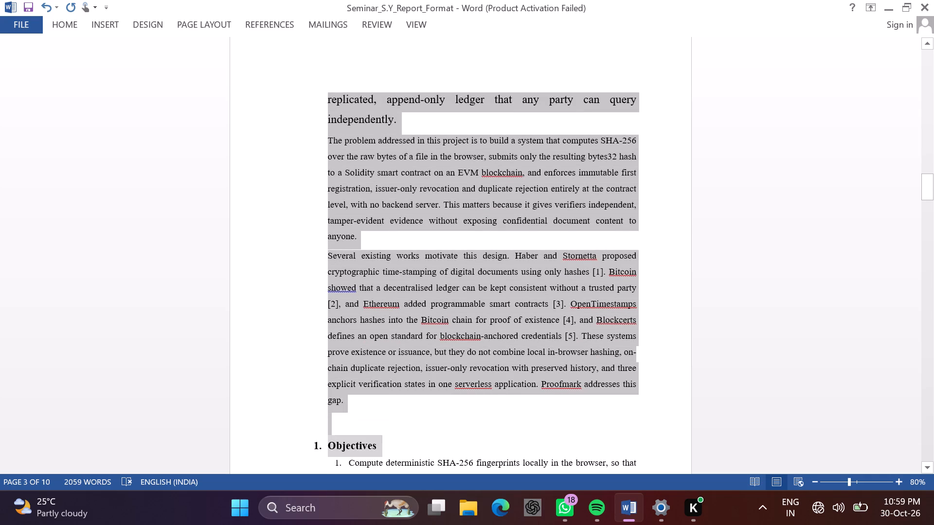
{"action": "left_click_drag", "start_coordinate": [406, 436], "coordinate": [412, 476]}
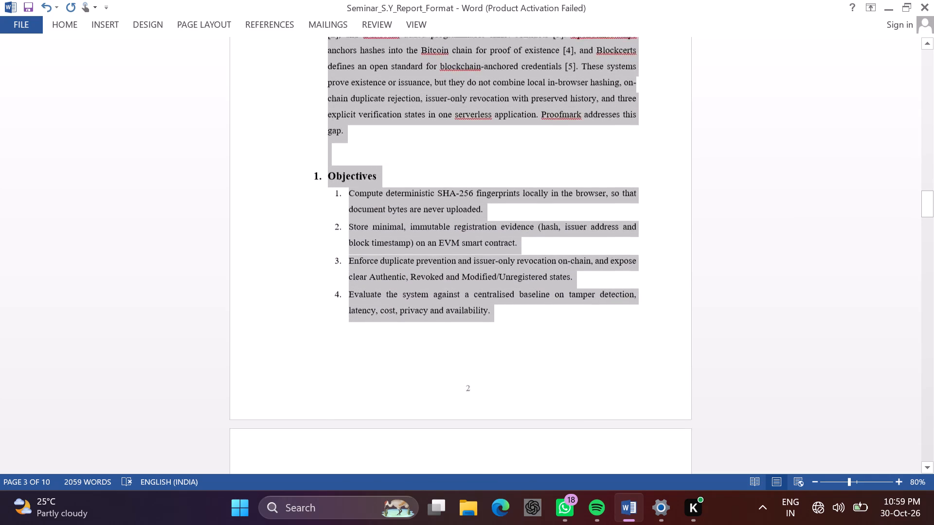
{"action": "left_click_drag", "start_coordinate": [412, 476], "coordinate": [412, 477]}
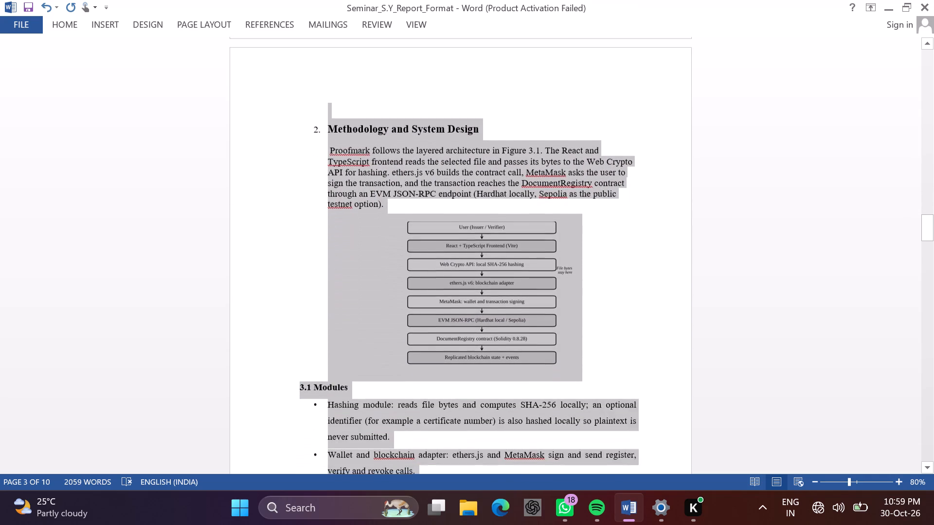
{"action": "left_click_drag", "start_coordinate": [412, 477], "coordinate": [412, 478]}
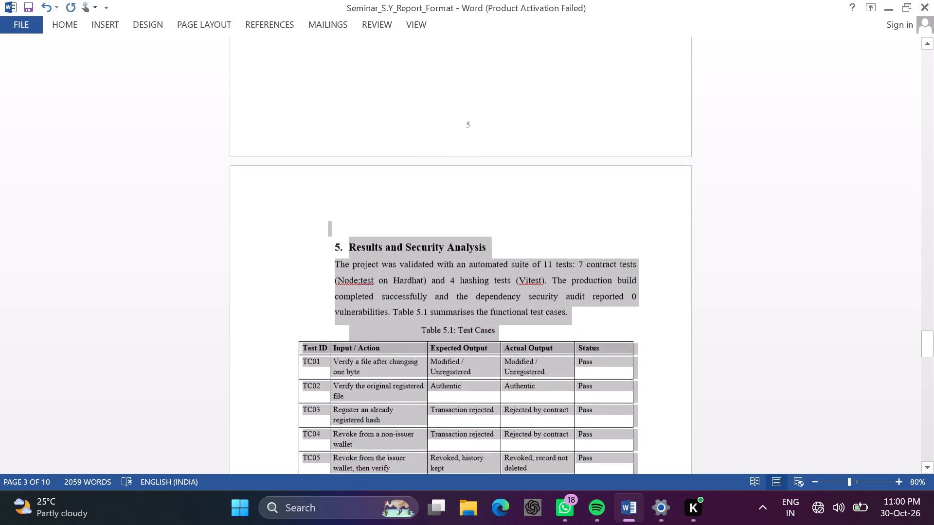
{"action": "left_click_drag", "start_coordinate": [412, 478], "coordinate": [412, 478]}
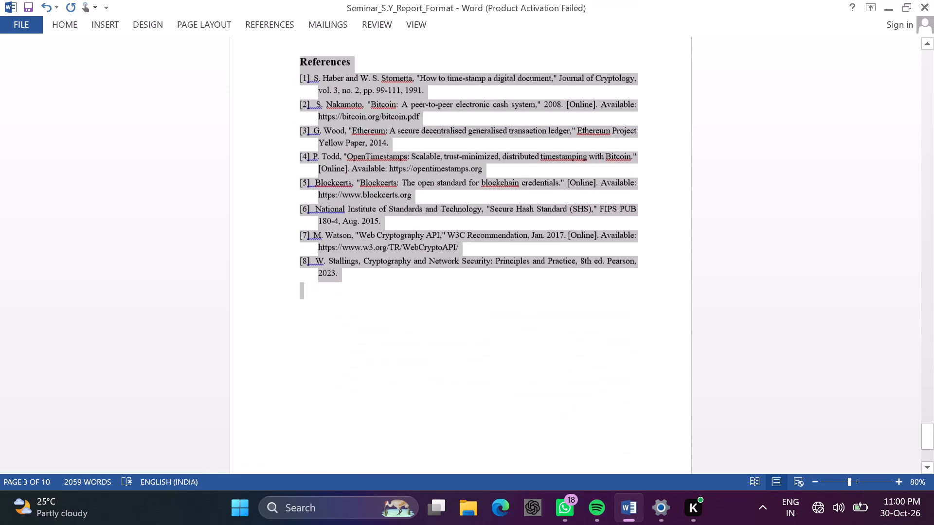
{"action": "left_click_drag", "start_coordinate": [412, 478], "coordinate": [454, 251]}
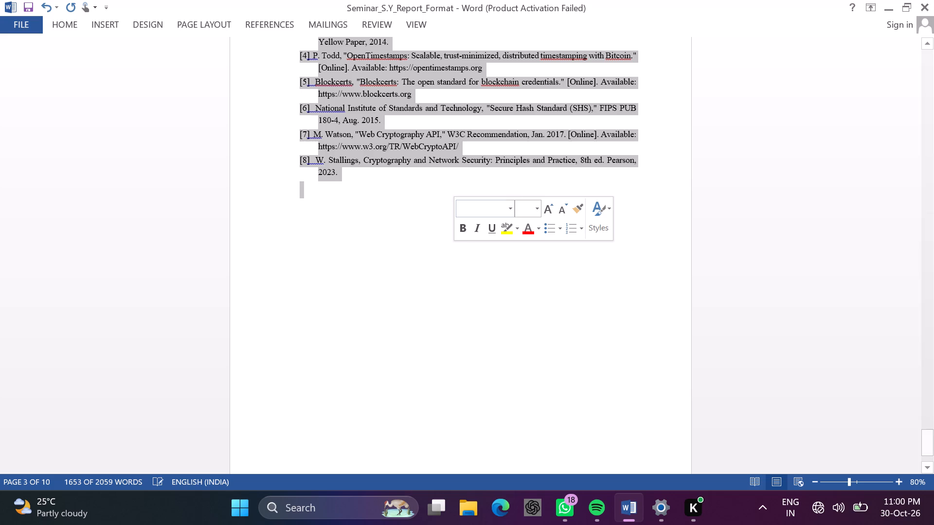
{"action": "left_click", "coordinate": [525, 207]}
{"action": "key", "text": "1"}
{"action": "key", "text": "5"}
{"action": "key", "text": "Return"}
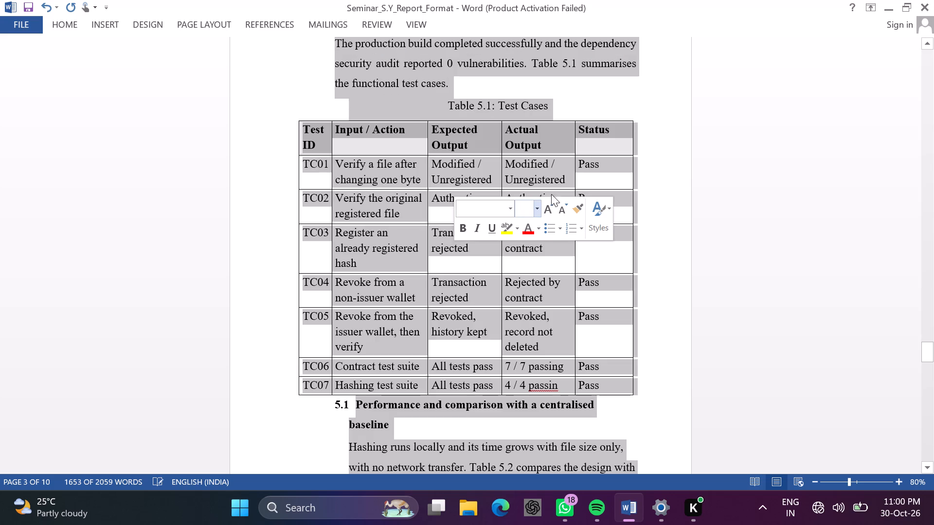
{"action": "left_click", "coordinate": [715, 153]}
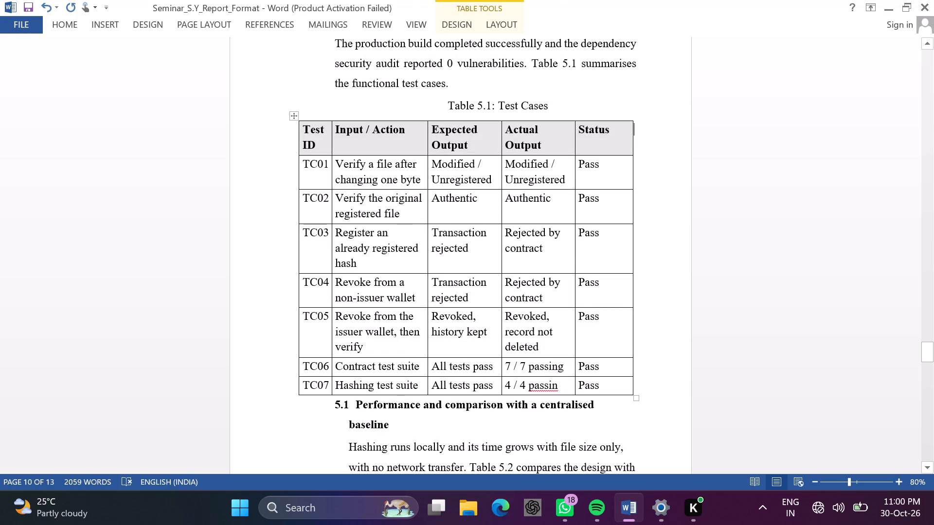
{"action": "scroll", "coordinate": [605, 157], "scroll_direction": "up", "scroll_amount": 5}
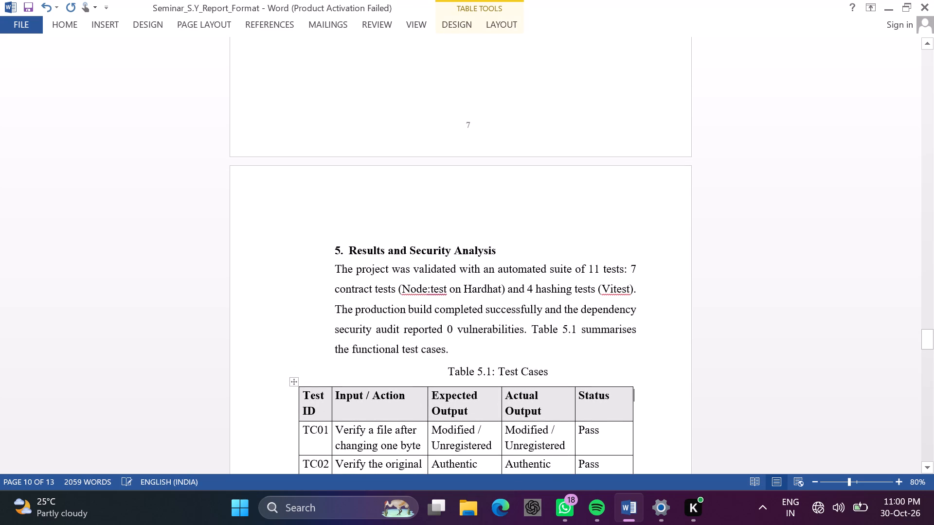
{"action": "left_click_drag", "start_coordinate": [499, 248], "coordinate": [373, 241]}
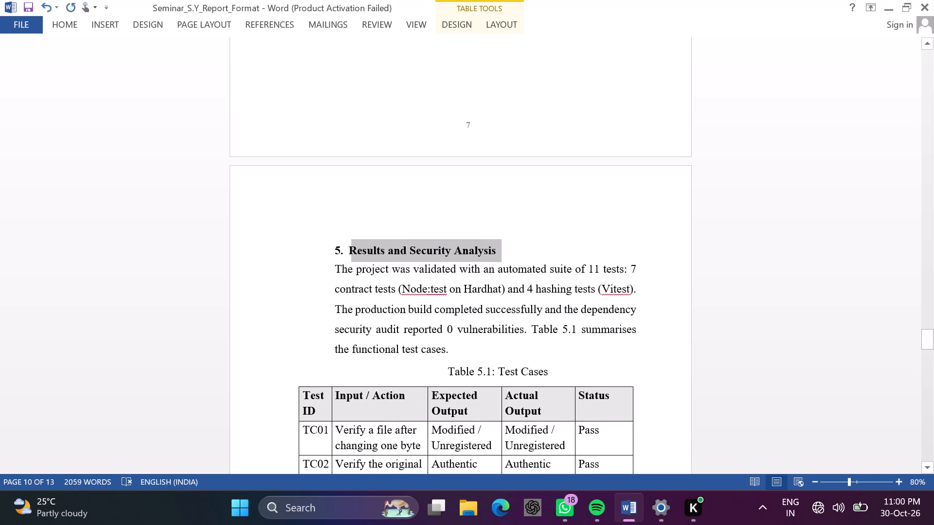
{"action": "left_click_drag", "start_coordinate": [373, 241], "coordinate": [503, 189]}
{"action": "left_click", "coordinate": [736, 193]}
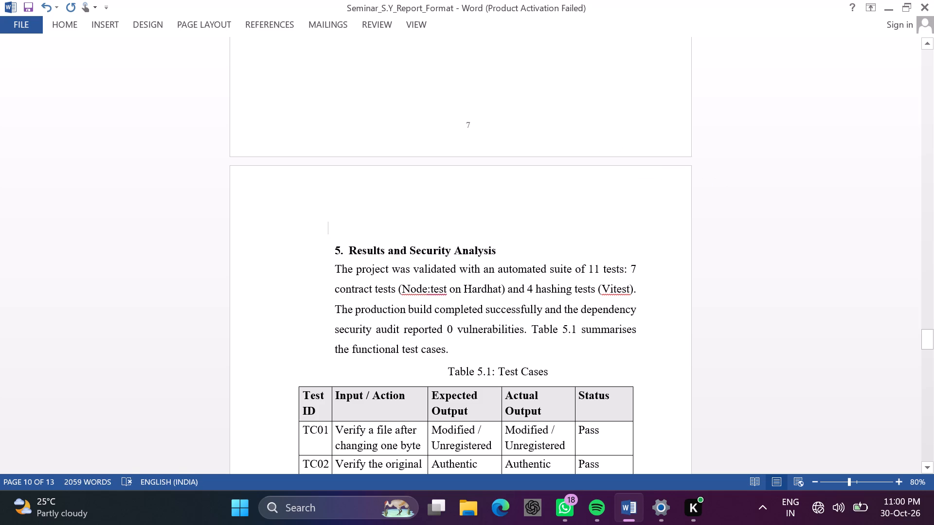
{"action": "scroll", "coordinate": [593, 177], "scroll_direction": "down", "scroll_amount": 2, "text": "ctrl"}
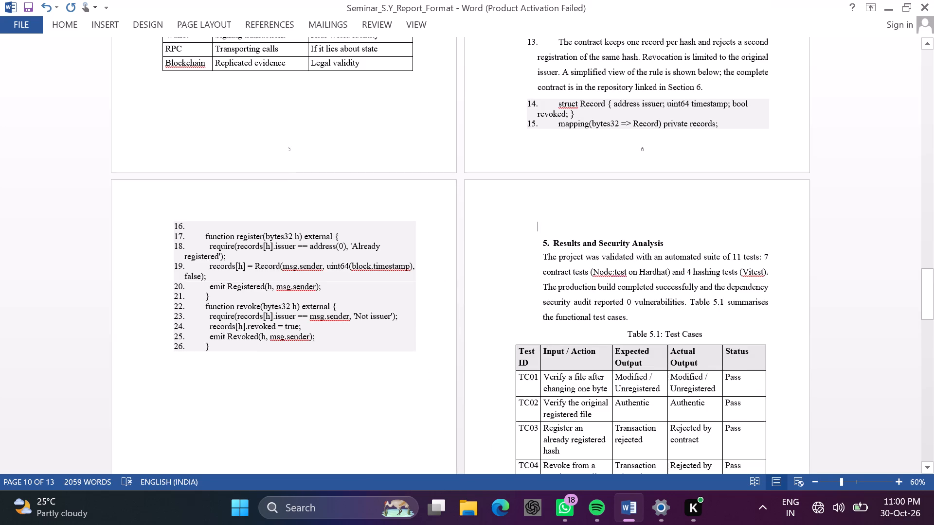
Review the report from the cover page through the Methodology section, checking heading numbering and text sizes.
{"action": "scroll", "coordinate": [593, 177], "scroll_direction": "up", "scroll_amount": 12}
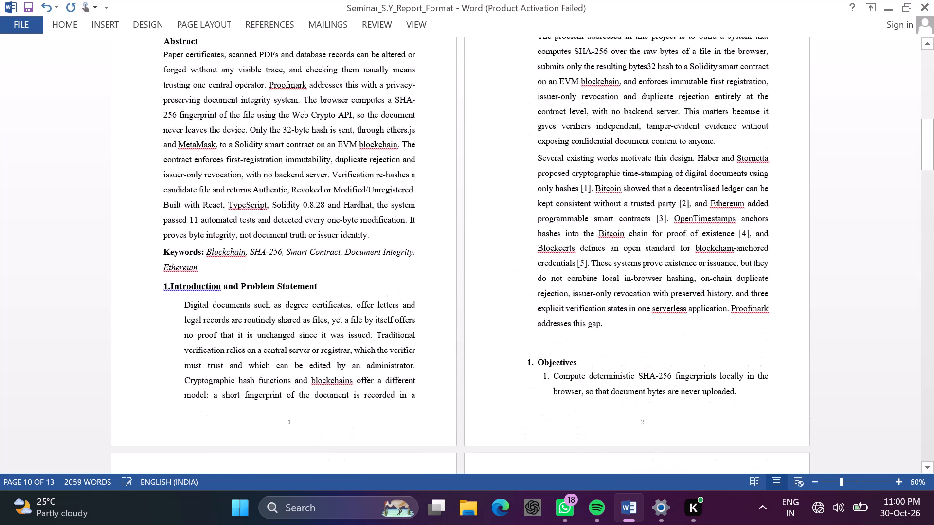
{"action": "scroll", "coordinate": [593, 177], "scroll_direction": "up", "scroll_amount": 11}
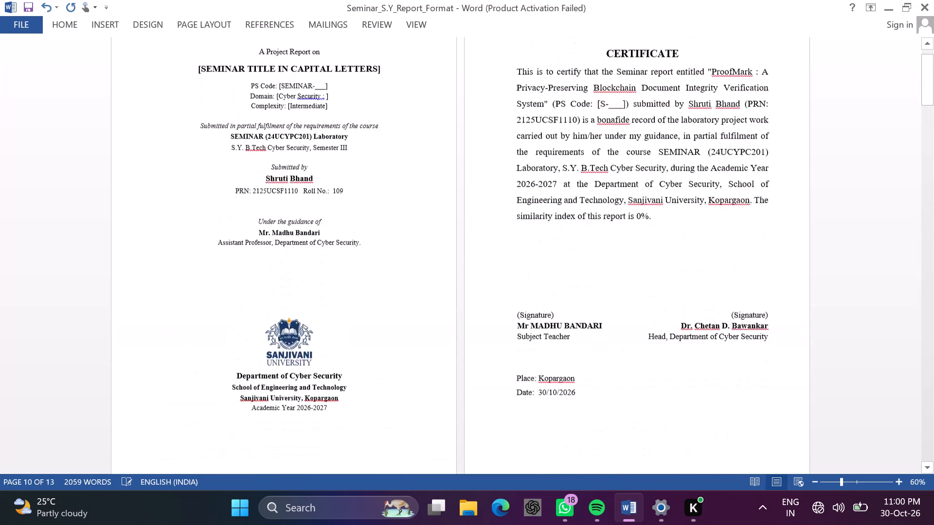
{"action": "scroll", "coordinate": [593, 177], "scroll_direction": "up", "scroll_amount": 2}
{"action": "scroll", "coordinate": [593, 177], "scroll_direction": "down", "scroll_amount": 4}
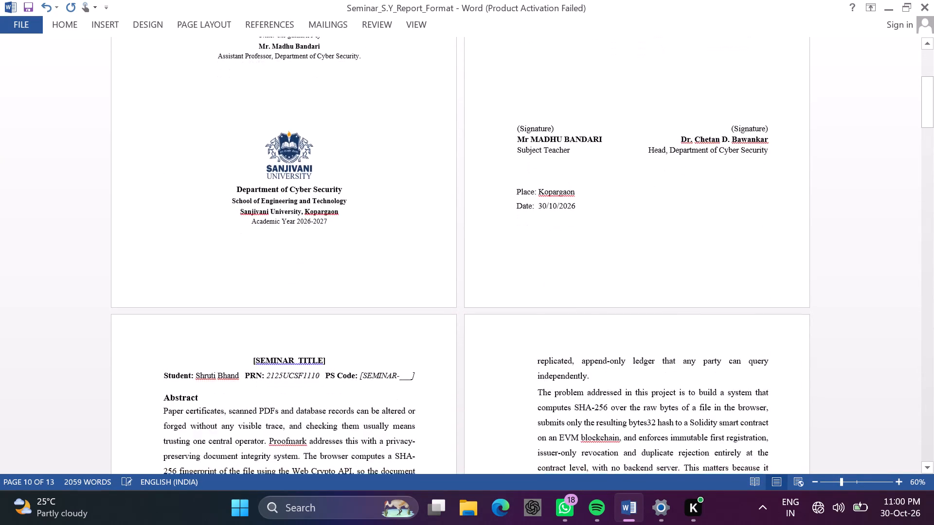
{"action": "scroll", "coordinate": [593, 177], "scroll_direction": "down", "scroll_amount": 5}
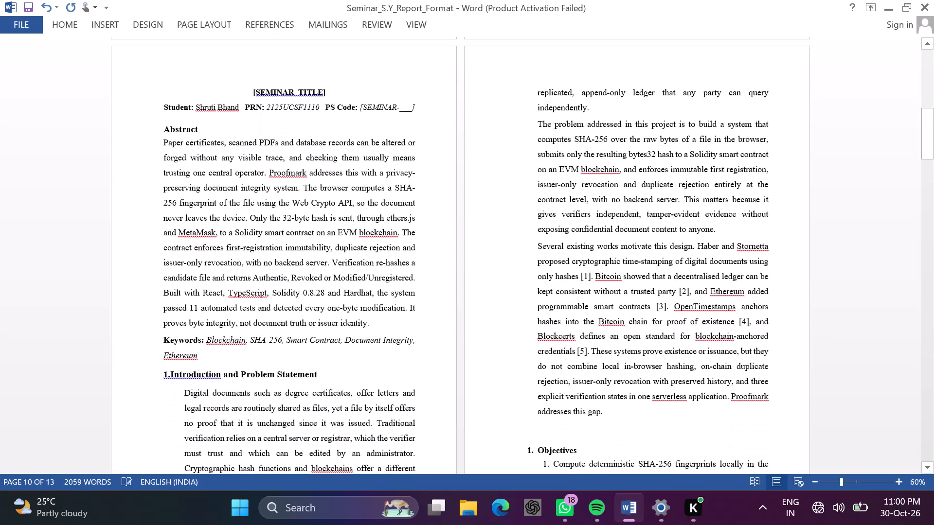
{"action": "scroll", "coordinate": [593, 177], "scroll_direction": "down", "scroll_amount": 3}
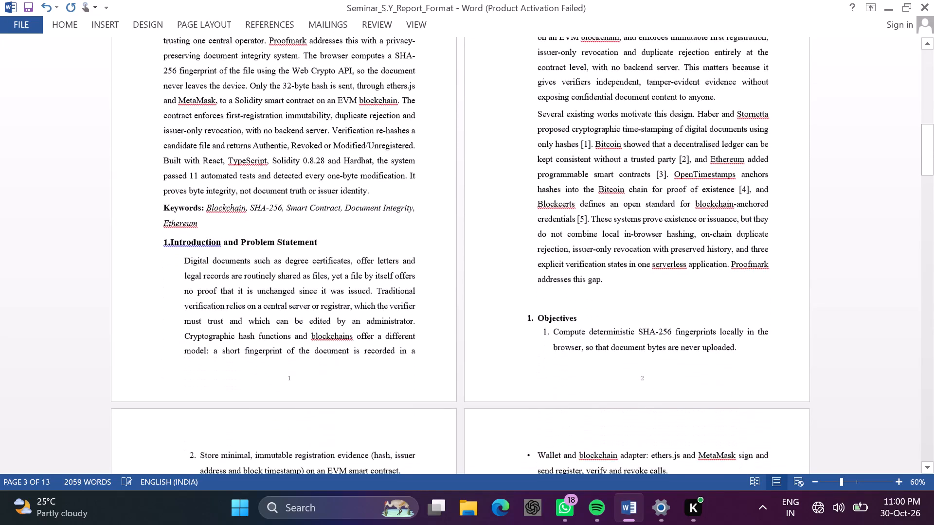
{"action": "scroll", "coordinate": [593, 177], "scroll_direction": "down", "scroll_amount": 3}
{"action": "scroll", "coordinate": [593, 177], "scroll_direction": "up", "scroll_amount": 1}
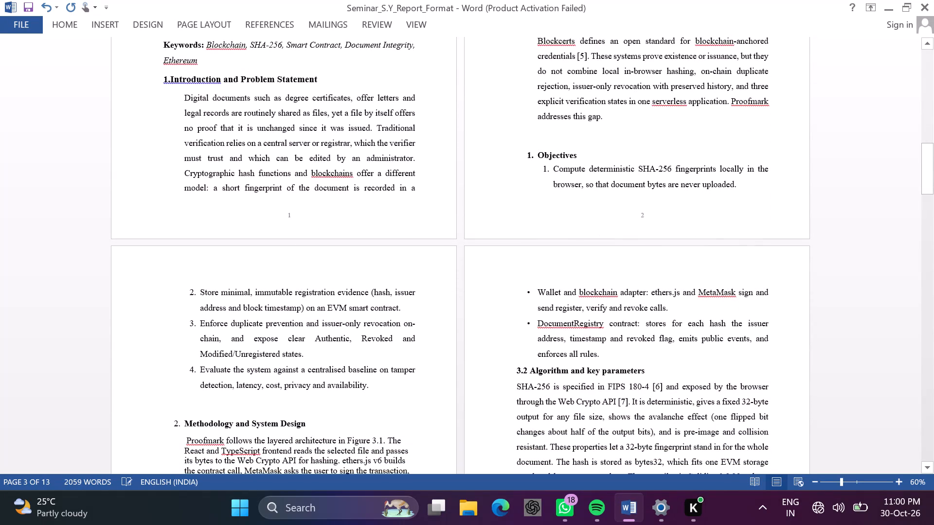
{"action": "scroll", "coordinate": [593, 177], "scroll_direction": "up", "scroll_amount": 1}
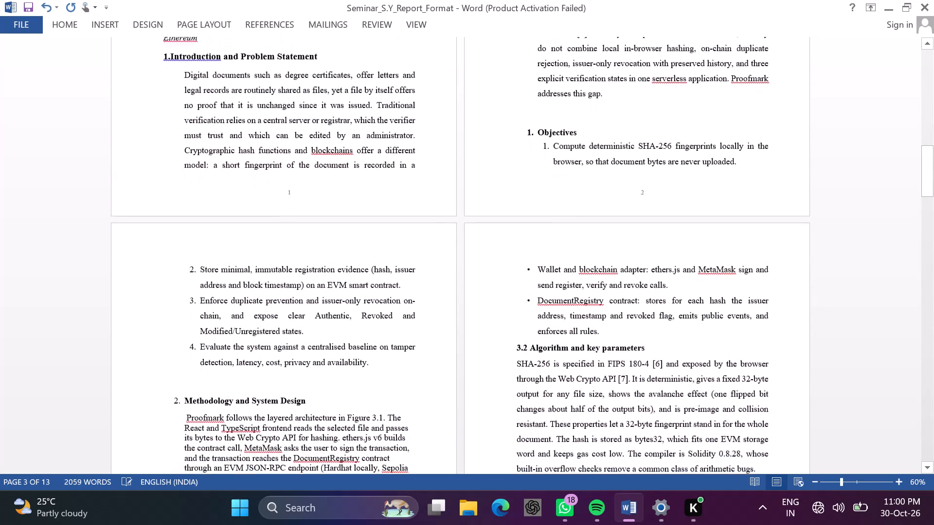
{"action": "scroll", "coordinate": [593, 177], "scroll_direction": "up", "scroll_amount": 1}
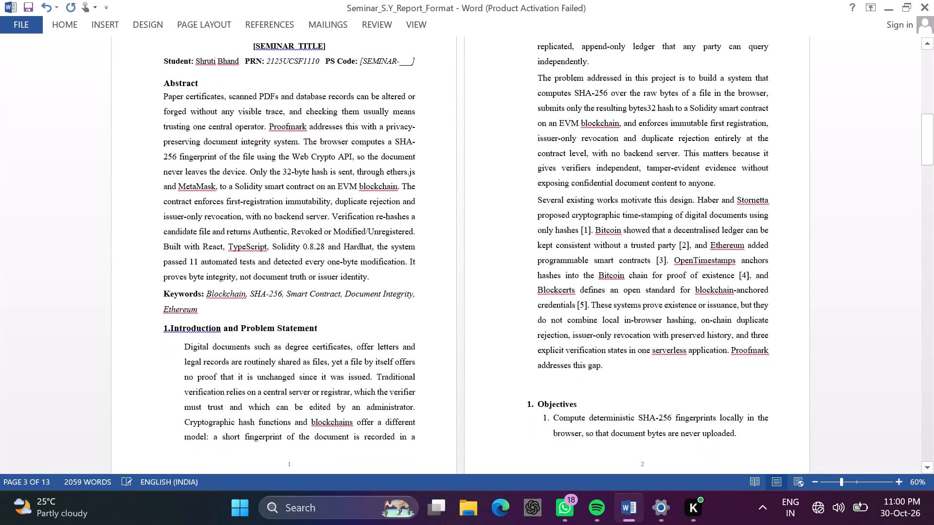
{"action": "scroll", "coordinate": [593, 177], "scroll_direction": "down", "scroll_amount": 3}
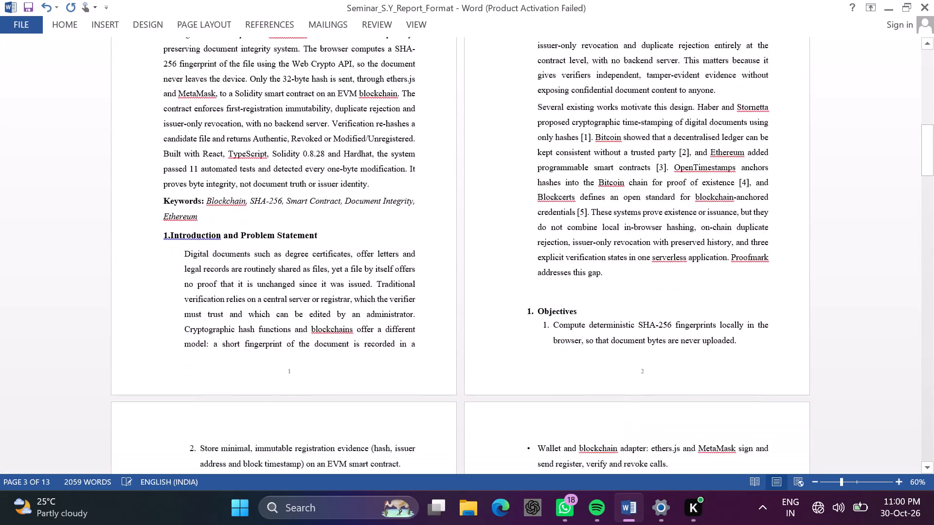
{"action": "scroll", "coordinate": [593, 177], "scroll_direction": "down", "scroll_amount": 3}
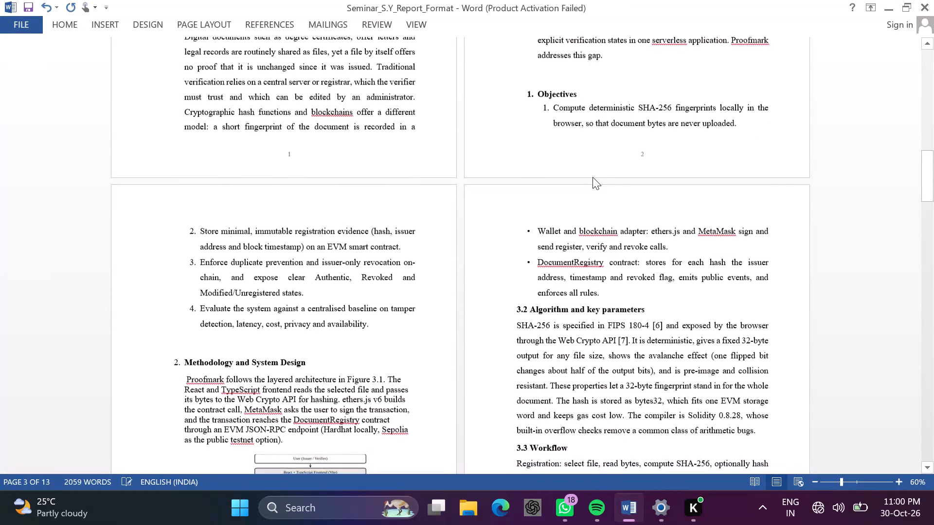
{"action": "scroll", "coordinate": [593, 177], "scroll_direction": "down", "scroll_amount": 3}
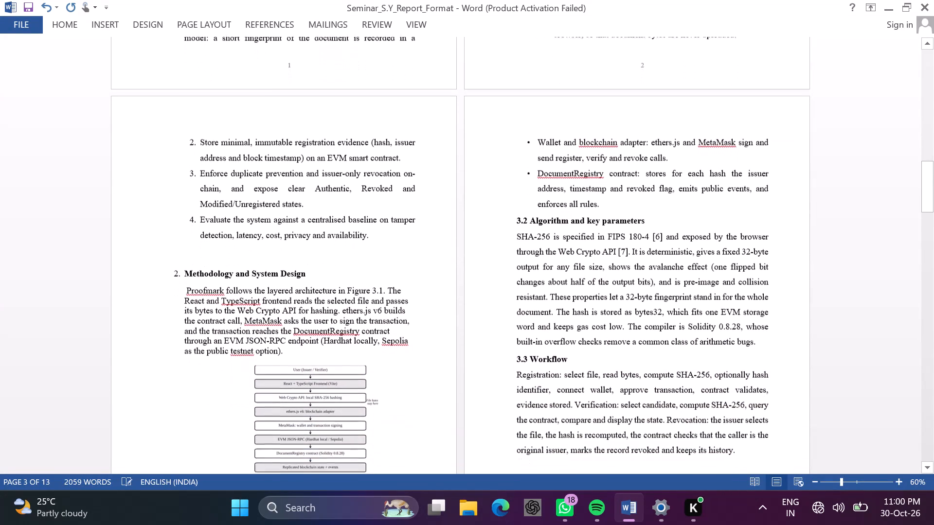
{"action": "scroll", "coordinate": [593, 177], "scroll_direction": "down", "scroll_amount": 1}
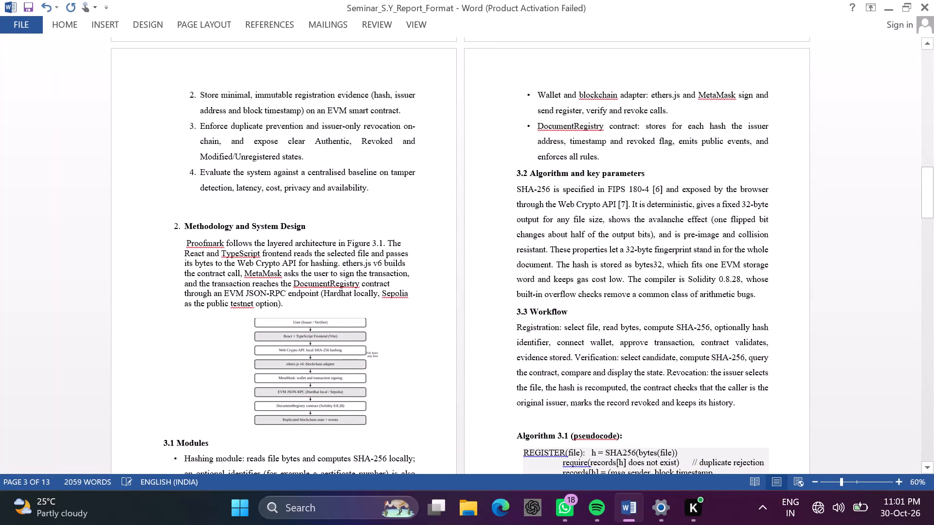
{"action": "scroll", "coordinate": [593, 177], "scroll_direction": "down", "scroll_amount": 2}
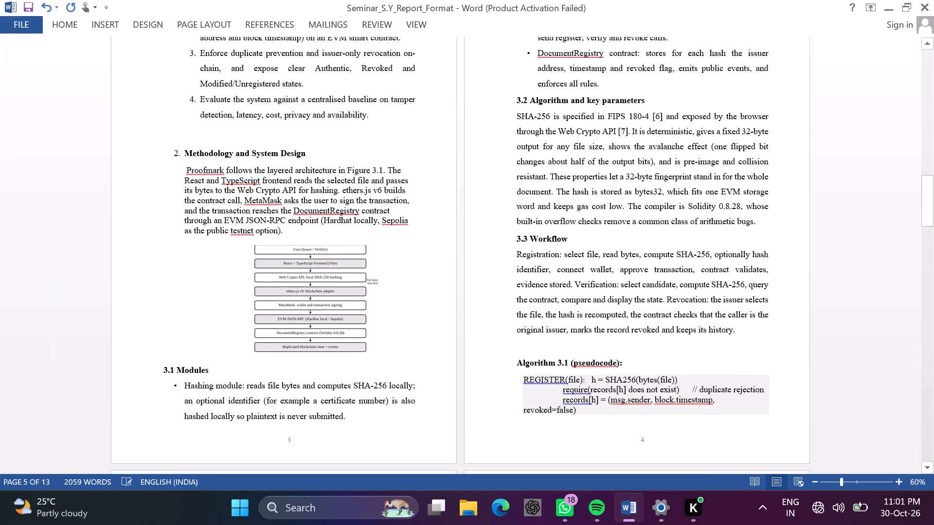
{"action": "scroll", "coordinate": [300, 163], "scroll_direction": "up", "scroll_amount": 2}
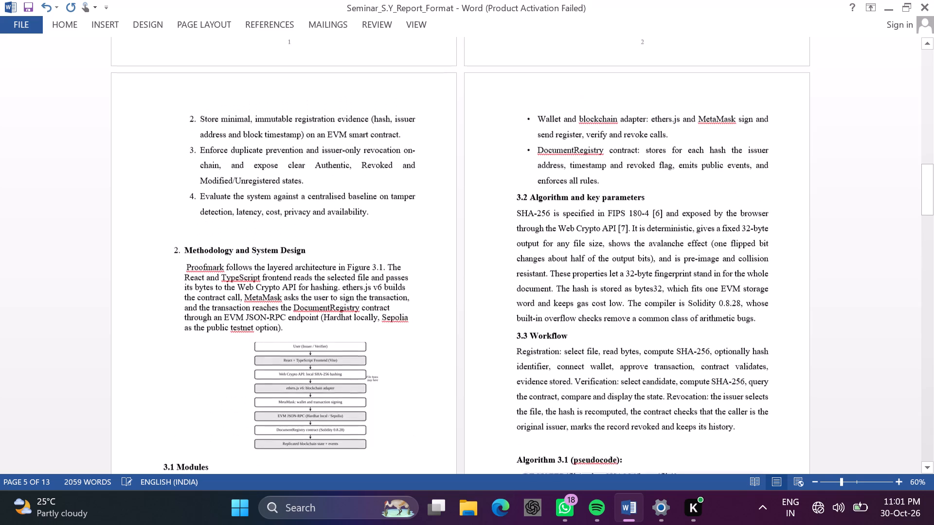
{"action": "scroll", "coordinate": [300, 163], "scroll_direction": "up", "scroll_amount": 2}
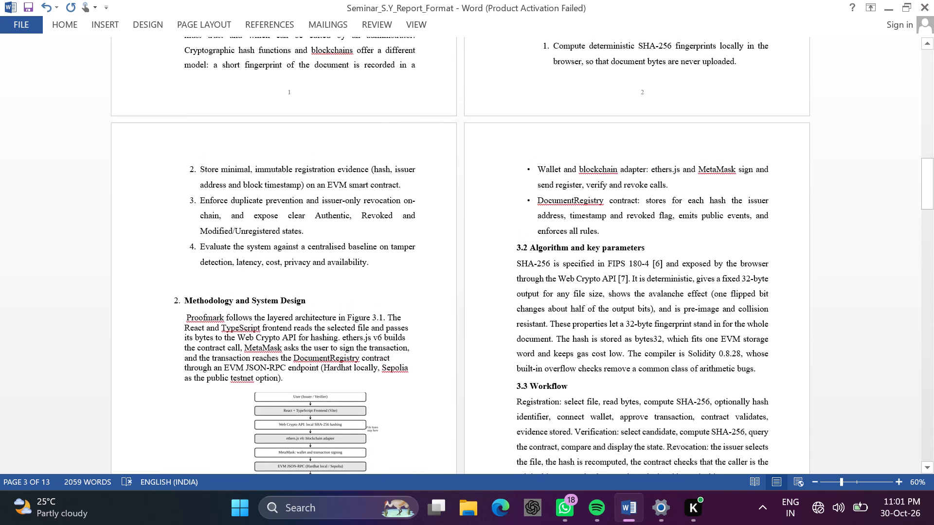
Replace the automatic list number of the "Methodology and System Design" heading with "2." as plain text.
{"action": "left_click", "coordinate": [183, 301]}
{"action": "key", "text": "BackSpace"}
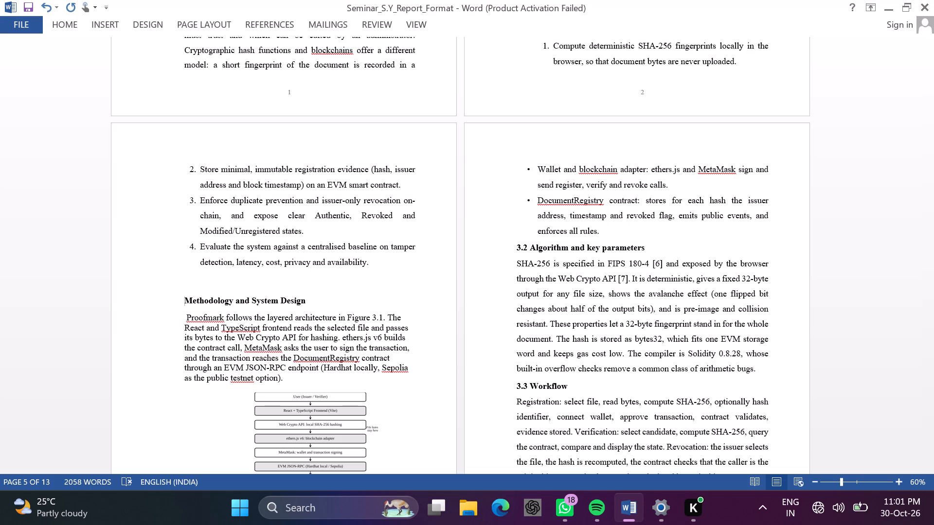
{"action": "key", "text": "2"}
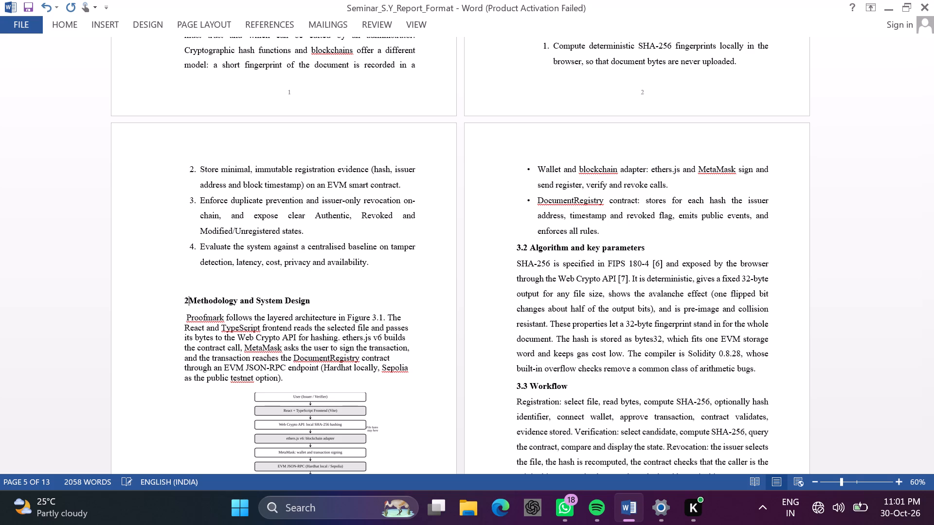
{"action": "key", "text": "period"}
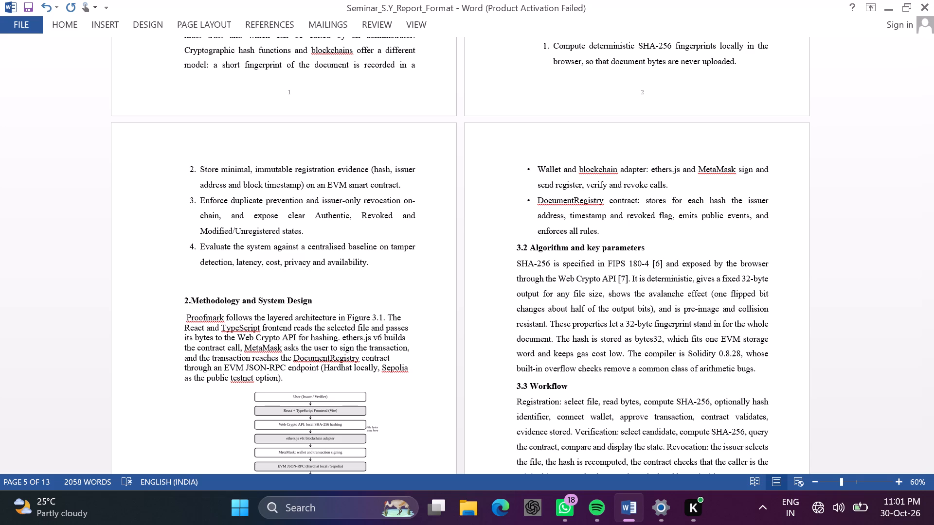
Set the font size of the "Conclusion and Future Scope" heading to 16.
{"action": "scroll", "coordinate": [237, 288], "scroll_direction": "down", "scroll_amount": 2}
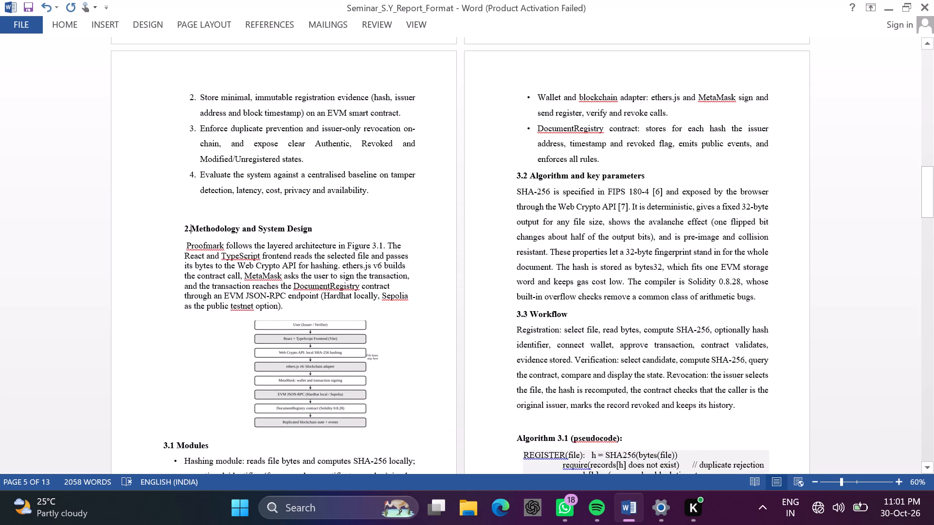
{"action": "scroll", "coordinate": [431, 297], "scroll_direction": "down", "scroll_amount": 7}
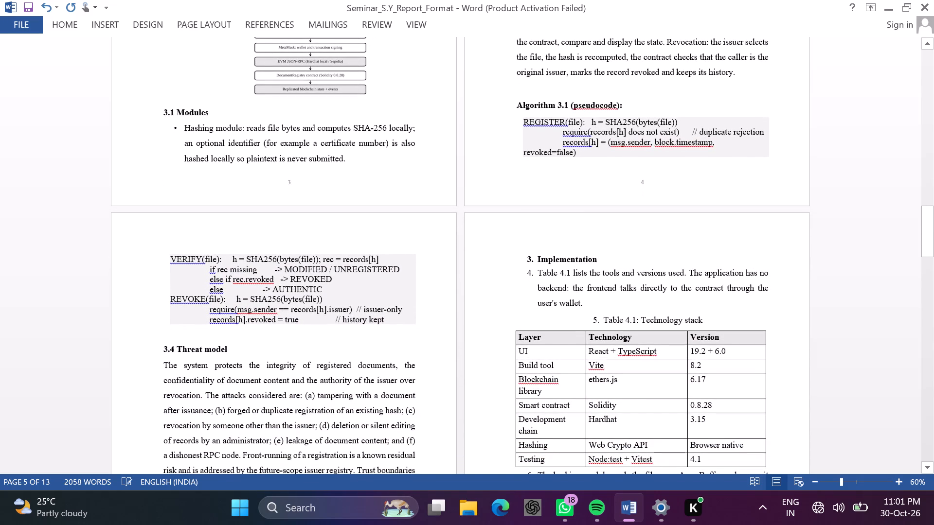
{"action": "scroll", "coordinate": [431, 297], "scroll_direction": "down", "scroll_amount": 3}
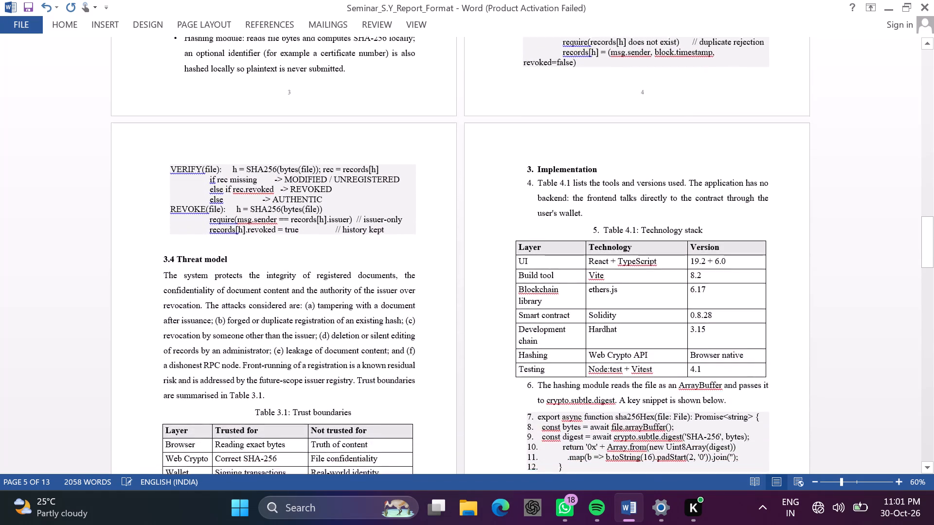
{"action": "scroll", "coordinate": [431, 297], "scroll_direction": "down", "scroll_amount": 11}
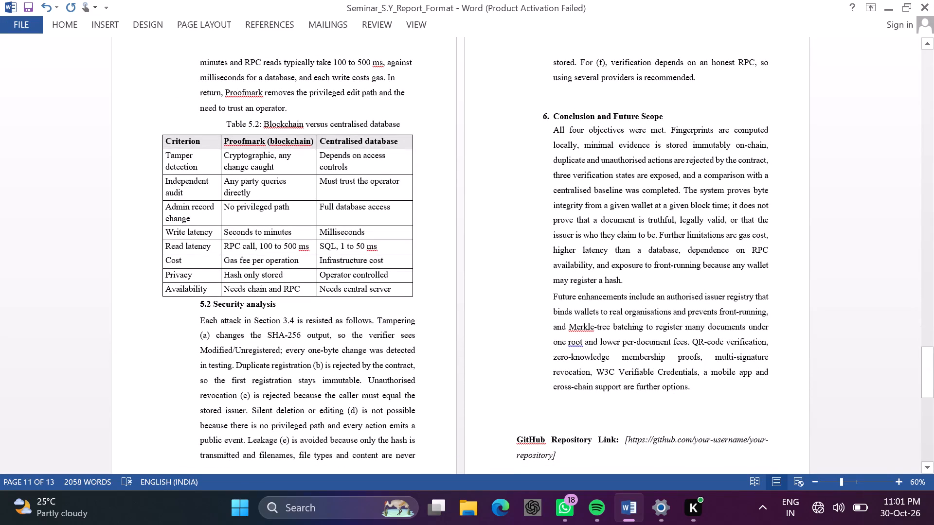
{"action": "left_click_drag", "start_coordinate": [538, 109], "coordinate": [652, 111]}
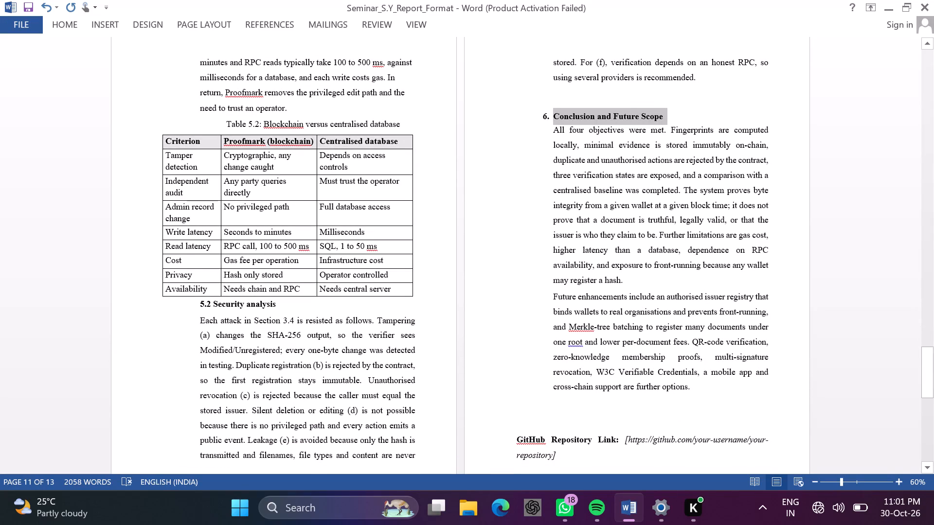
{"action": "left_click_drag", "start_coordinate": [652, 111], "coordinate": [654, 112]}
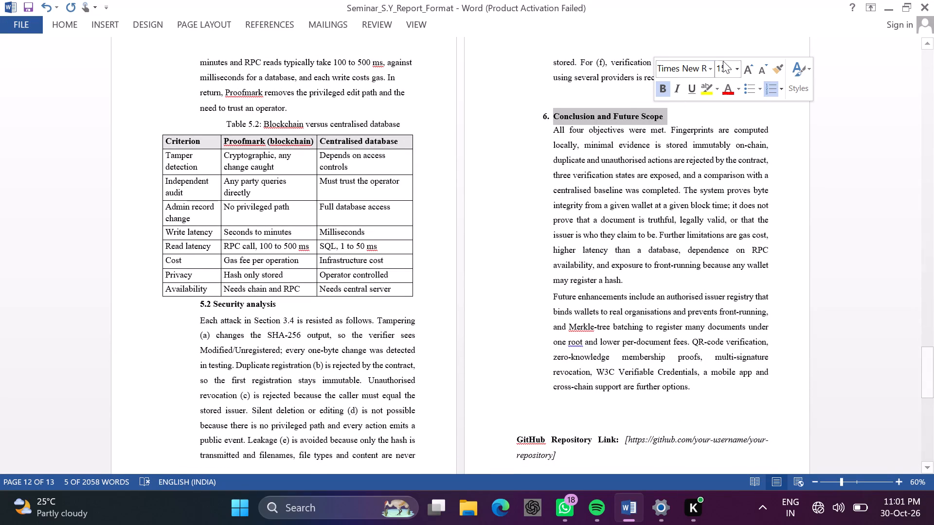
{"action": "left_click", "coordinate": [724, 62]}
{"action": "key", "text": "BackSpace"}
{"action": "type", "text": "16"}
{"action": "key", "text": "Return"}
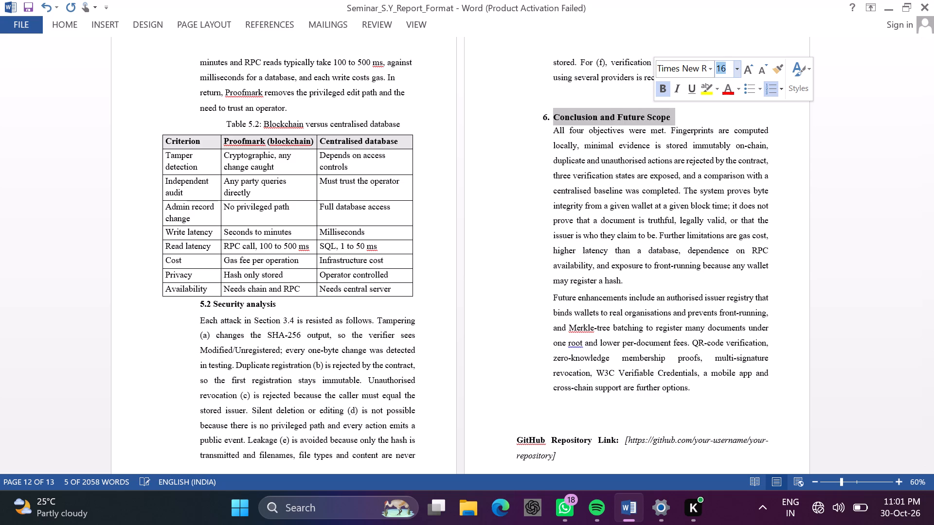
Set the font size of the "References" heading on the last page to 16.
{"action": "scroll", "coordinate": [743, 165], "scroll_direction": "down", "scroll_amount": 1}
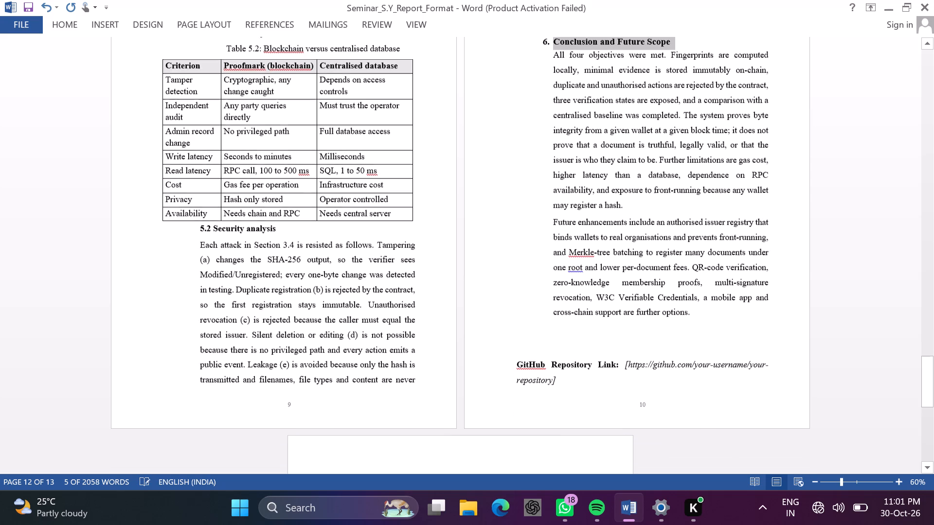
{"action": "scroll", "coordinate": [743, 165], "scroll_direction": "down", "scroll_amount": 3}
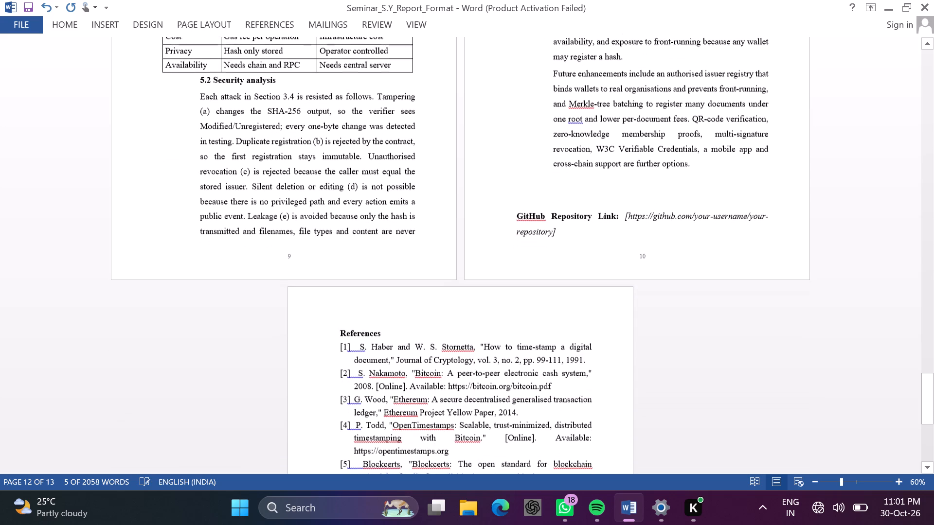
{"action": "scroll", "coordinate": [743, 165], "scroll_direction": "down", "scroll_amount": 1}
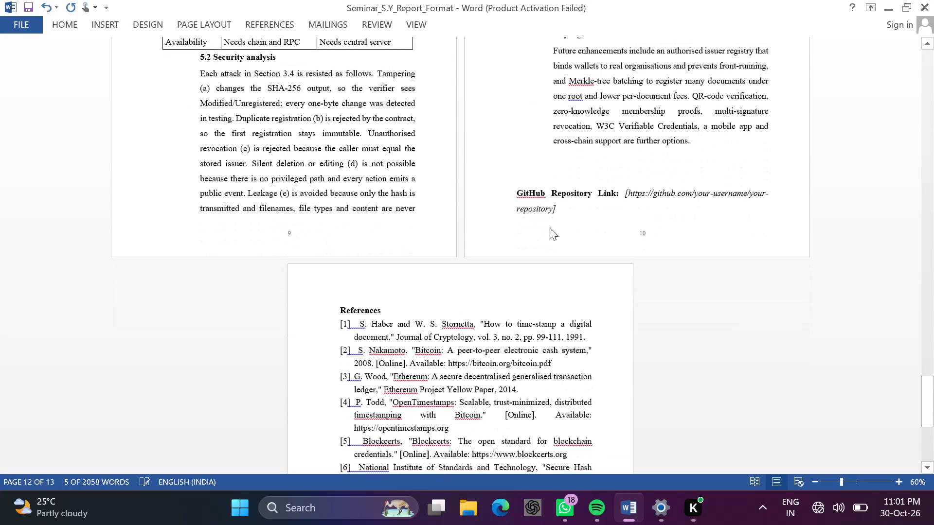
{"action": "left_click_drag", "start_coordinate": [388, 307], "coordinate": [329, 313]}
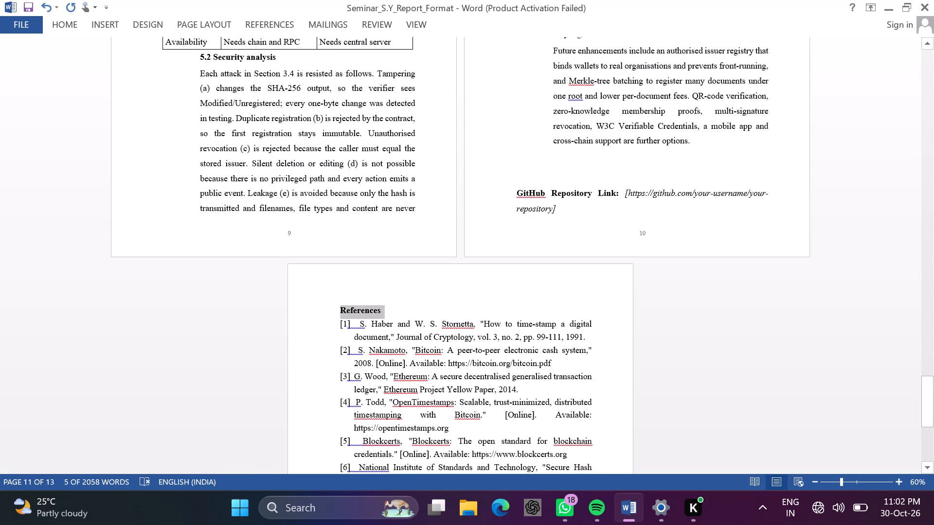
{"action": "left_click_drag", "start_coordinate": [329, 313], "coordinate": [328, 313]}
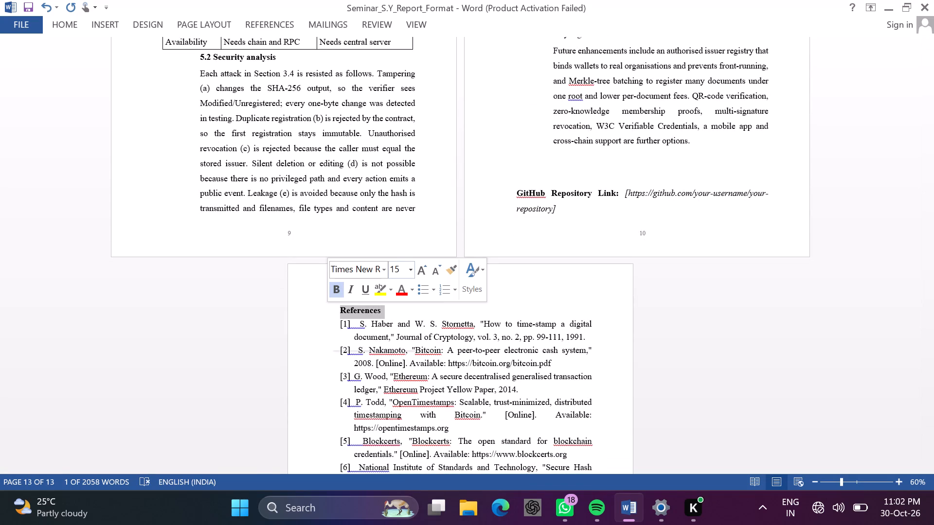
{"action": "left_click", "coordinate": [401, 266]}
{"action": "key", "text": "BackSpace"}
{"action": "type", "text": "16"}
{"action": "key", "text": "Return"}
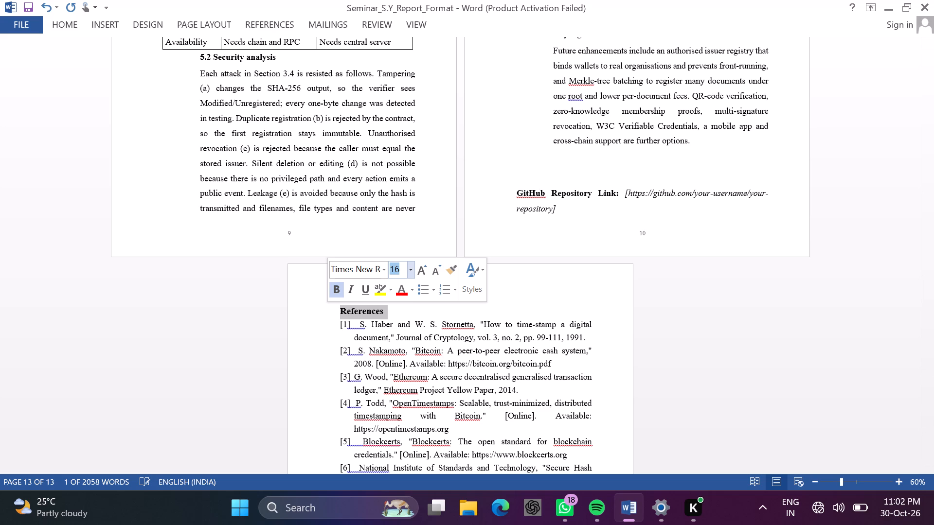
{"action": "left_click", "coordinate": [532, 295]}
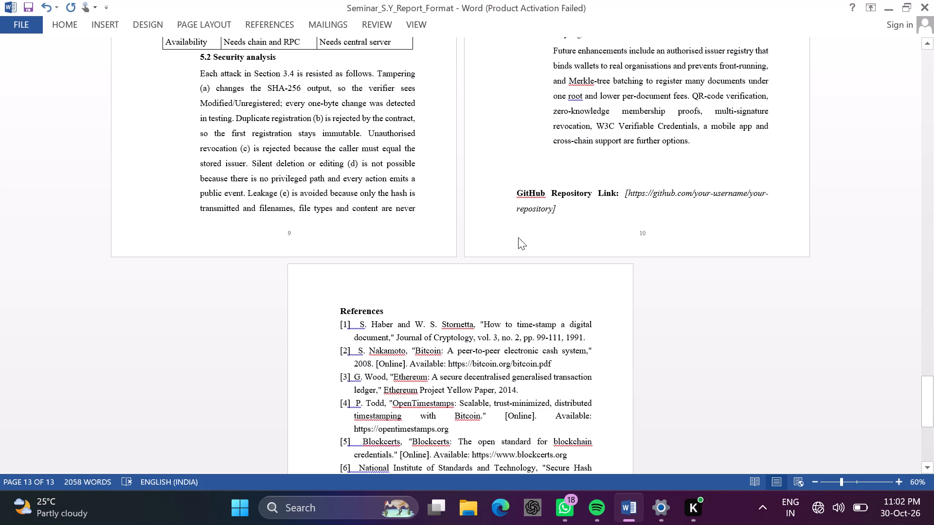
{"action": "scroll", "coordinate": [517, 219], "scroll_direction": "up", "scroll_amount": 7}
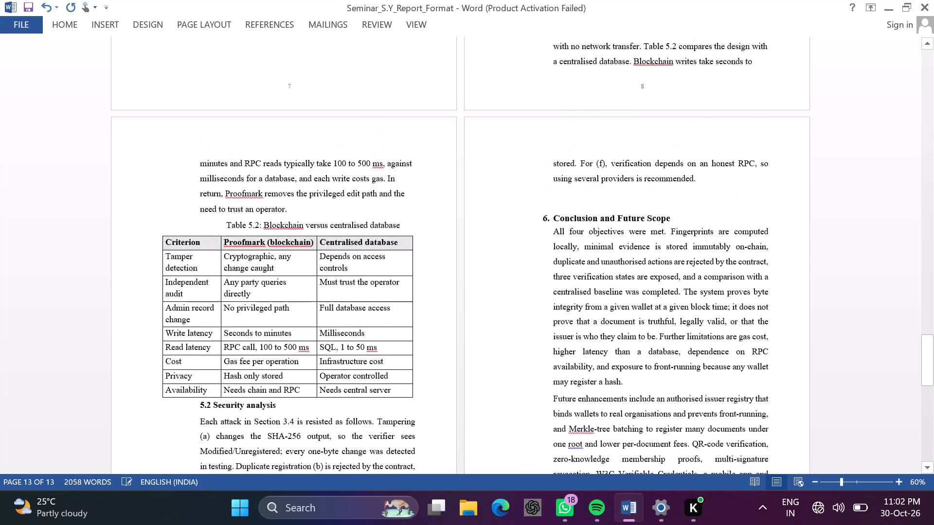
Set the font size of the "Results and Security Analysis" heading to 16.
{"action": "scroll", "coordinate": [517, 219], "scroll_direction": "up", "scroll_amount": 7}
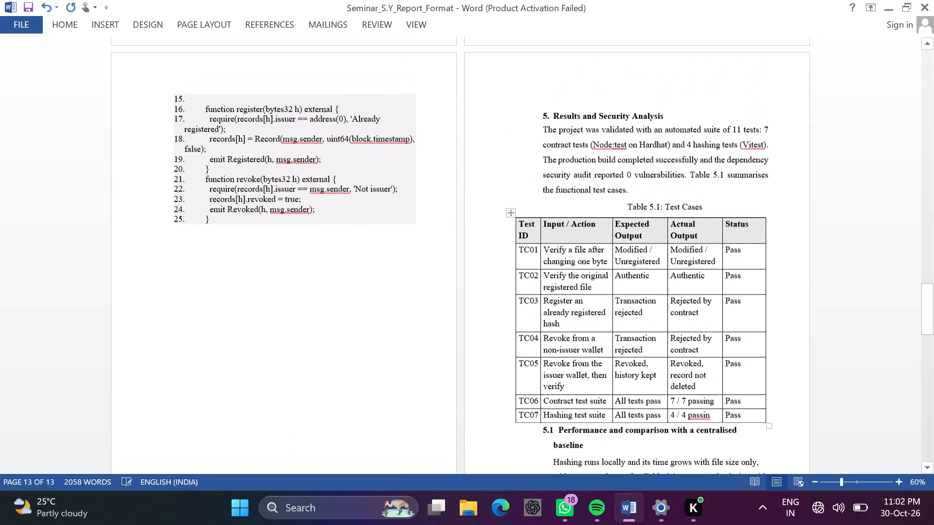
{"action": "scroll", "coordinate": [517, 219], "scroll_direction": "up", "scroll_amount": 2}
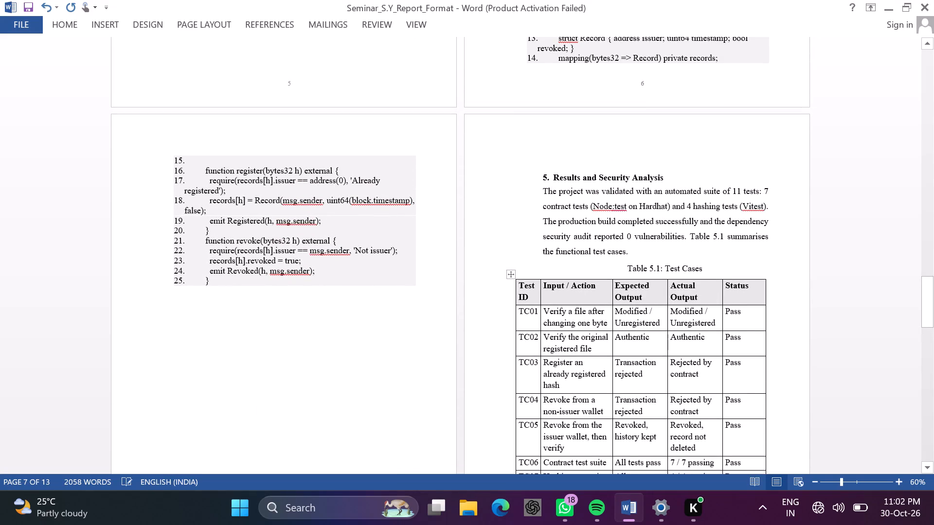
{"action": "left_click_drag", "start_coordinate": [540, 176], "coordinate": [658, 175]}
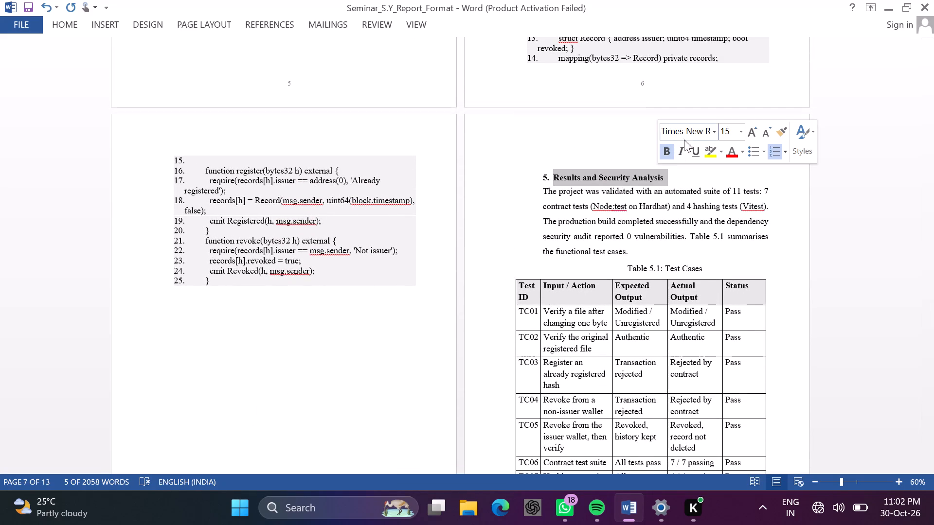
{"action": "left_click", "coordinate": [733, 130]}
{"action": "key", "text": "BackSpace"}
{"action": "type", "text": "18"}
{"action": "key", "text": "BackSpace"}
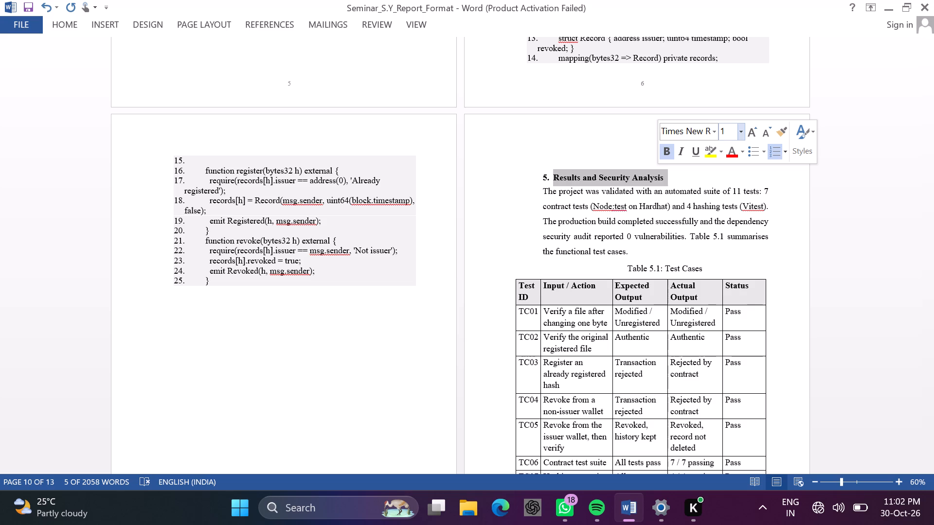
{"action": "key", "text": "6"}
{"action": "key", "text": "Return"}
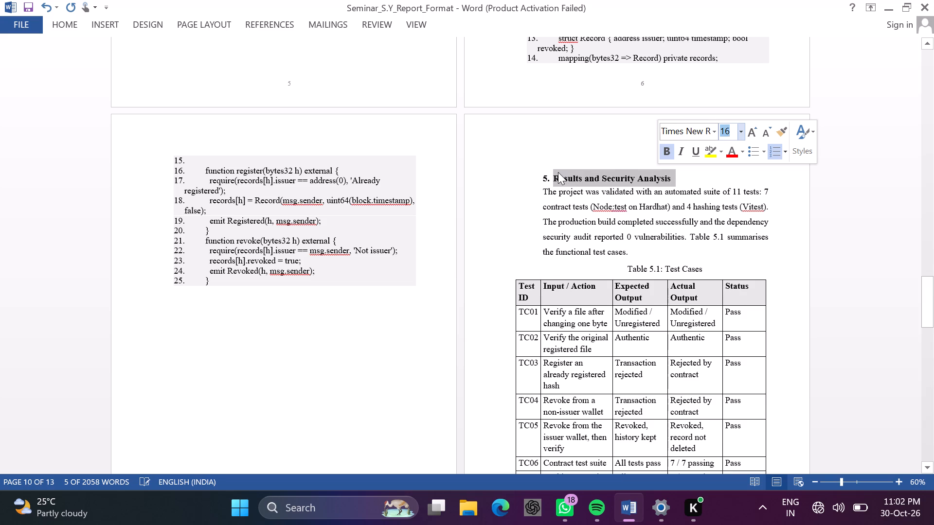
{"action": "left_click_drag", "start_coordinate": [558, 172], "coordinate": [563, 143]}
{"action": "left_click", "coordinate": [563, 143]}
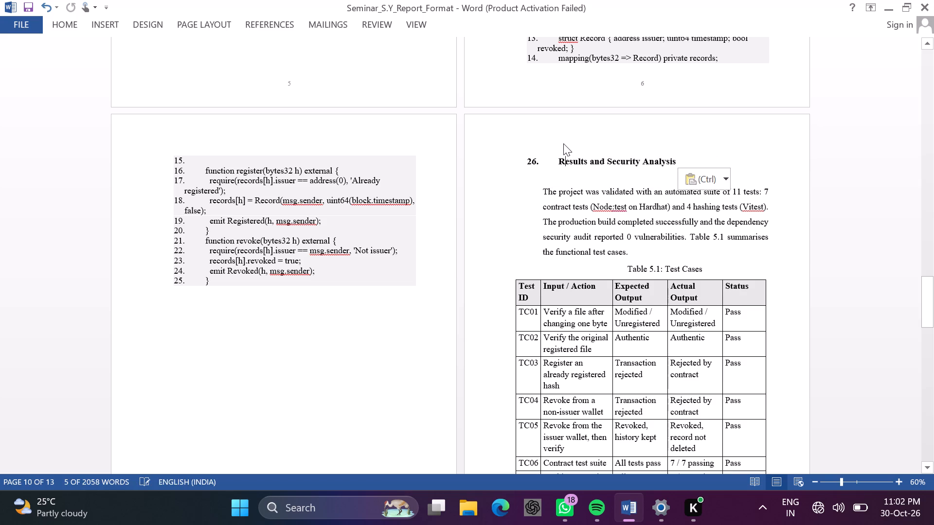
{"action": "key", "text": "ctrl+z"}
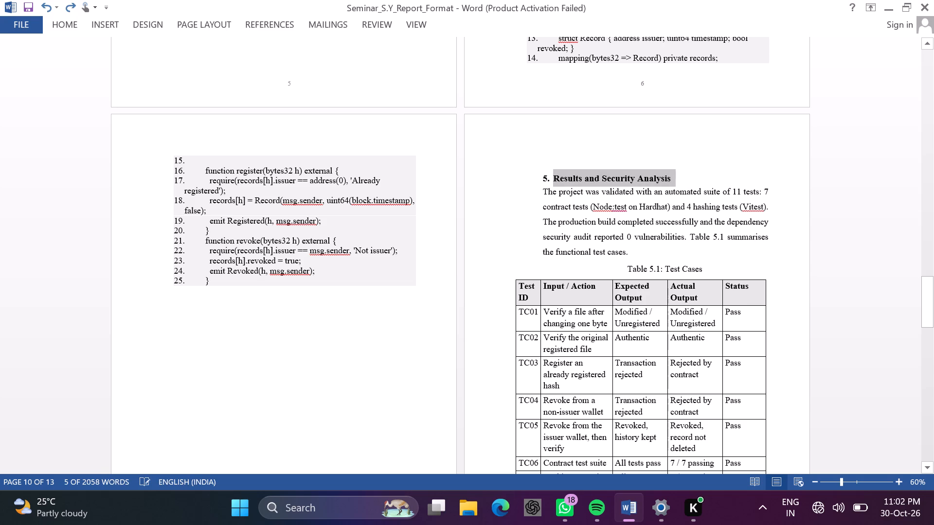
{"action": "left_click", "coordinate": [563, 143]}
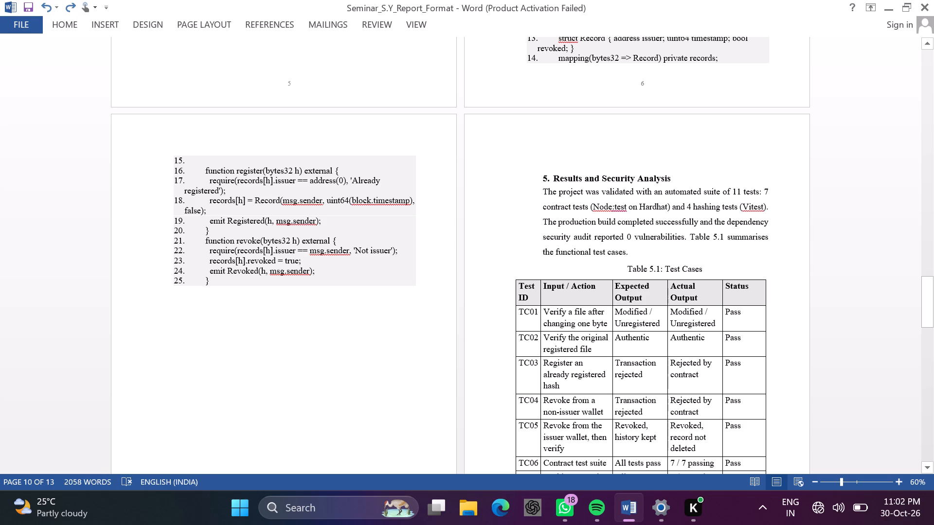
Check the font size applied to the "Results and Security Analysis" heading.
{"action": "left_click_drag", "start_coordinate": [554, 175], "coordinate": [671, 168]}
{"action": "left_click_drag", "start_coordinate": [683, 178], "coordinate": [558, 192]}
{"action": "left_click_drag", "start_coordinate": [558, 192], "coordinate": [551, 172]}
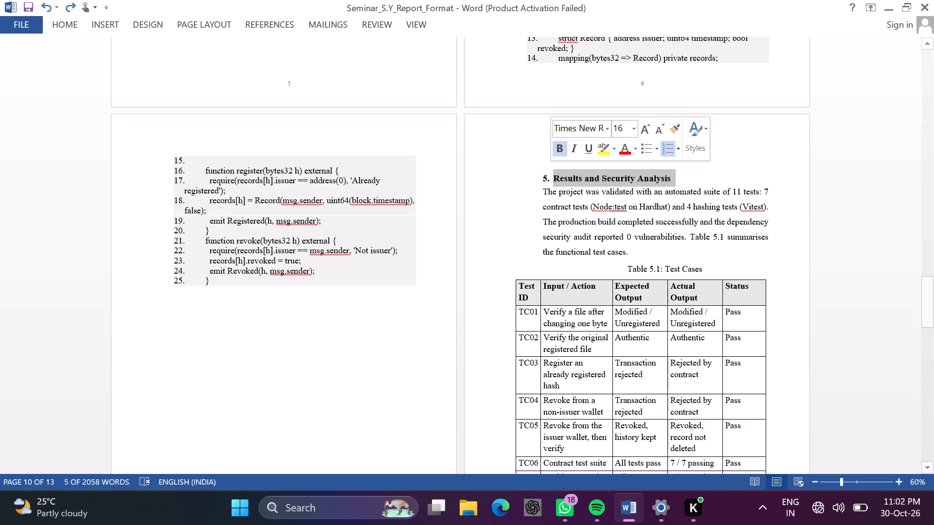
{"action": "left_click", "coordinate": [624, 124]}
{"action": "left_click", "coordinate": [521, 141]}
Review the section headings and their numbering between Methodology and System Design and the References page.
{"action": "scroll", "coordinate": [521, 141], "scroll_direction": "up", "scroll_amount": 2}
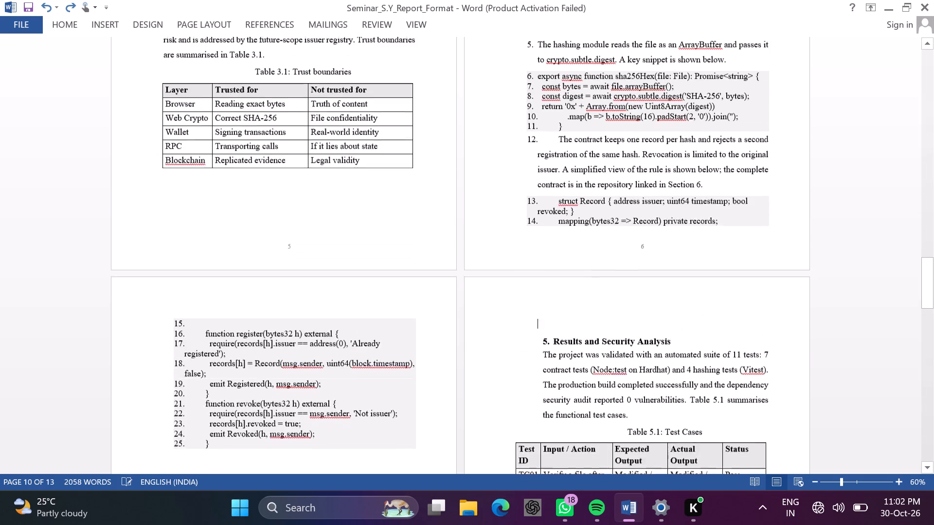
{"action": "scroll", "coordinate": [521, 141], "scroll_direction": "up", "scroll_amount": 5}
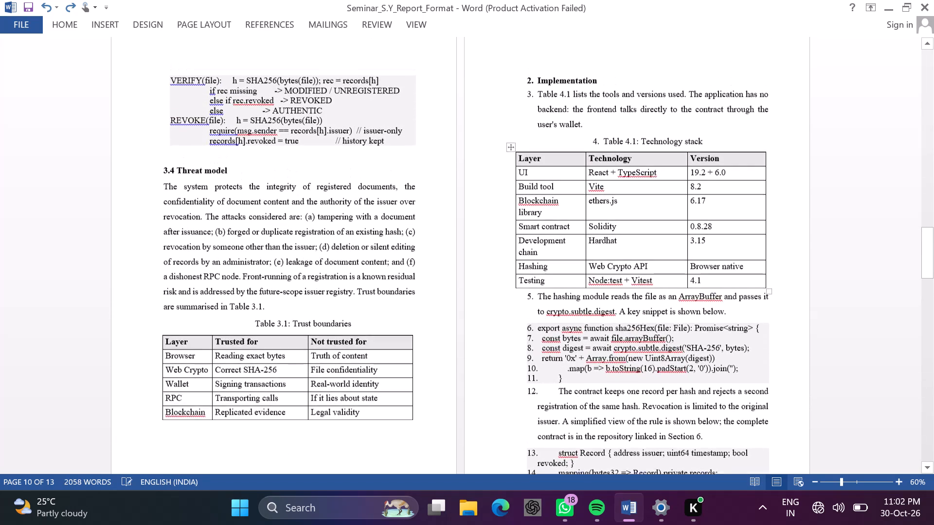
{"action": "scroll", "coordinate": [521, 141], "scroll_direction": "up", "scroll_amount": 5}
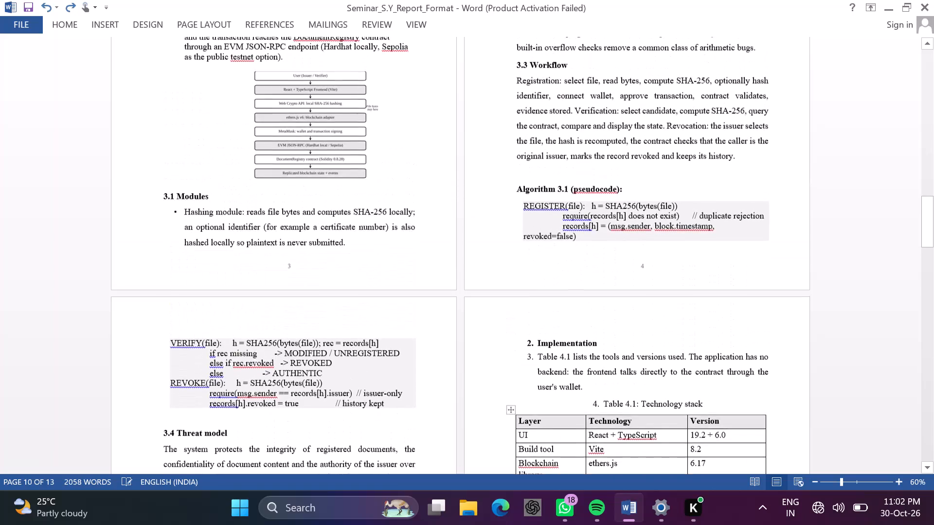
{"action": "scroll", "coordinate": [521, 141], "scroll_direction": "up", "scroll_amount": 6}
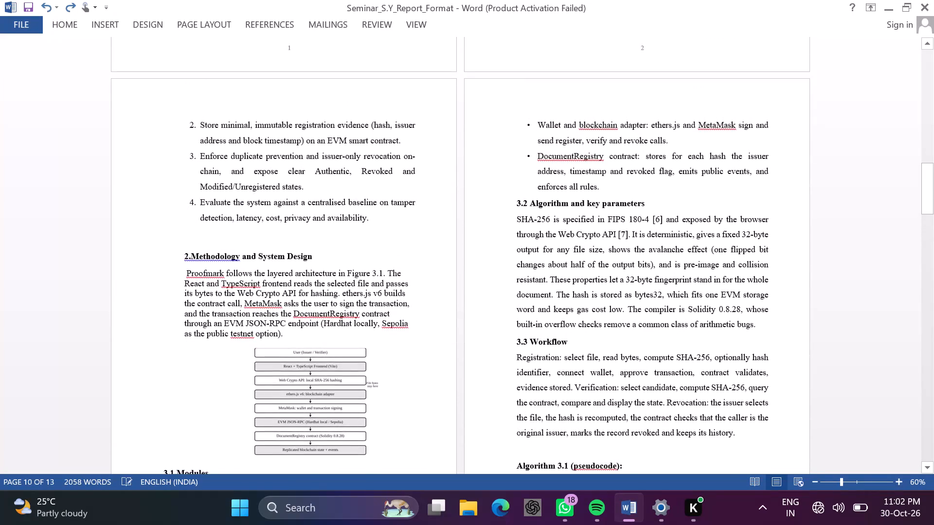
{"action": "scroll", "coordinate": [521, 141], "scroll_direction": "up", "scroll_amount": 1}
{"action": "scroll", "coordinate": [521, 141], "scroll_direction": "down", "scroll_amount": 7}
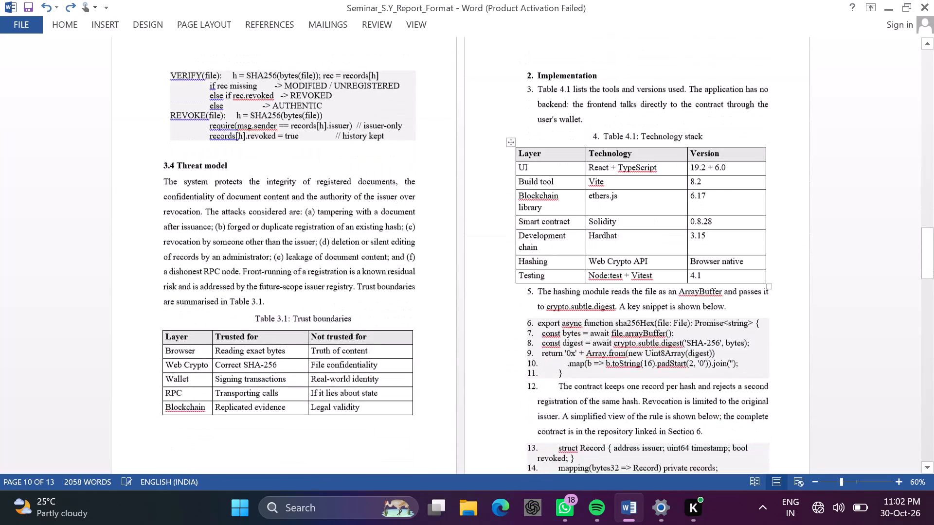
{"action": "scroll", "coordinate": [521, 141], "scroll_direction": "down", "scroll_amount": 8}
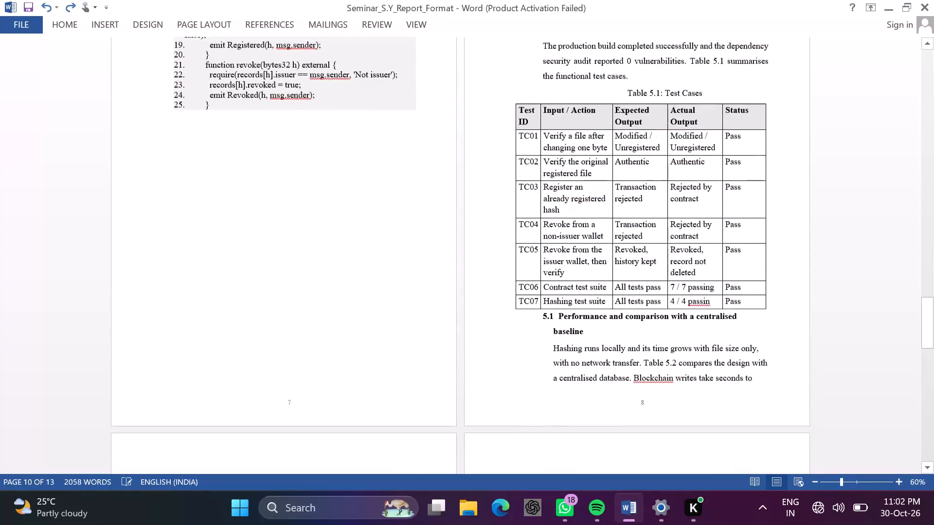
{"action": "scroll", "coordinate": [521, 141], "scroll_direction": "down", "scroll_amount": 4}
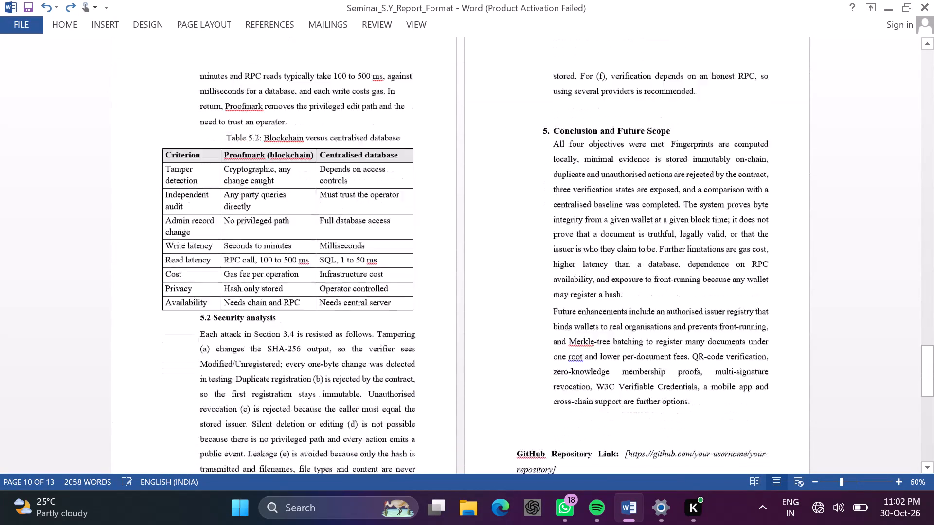
{"action": "scroll", "coordinate": [521, 141], "scroll_direction": "down", "scroll_amount": 1}
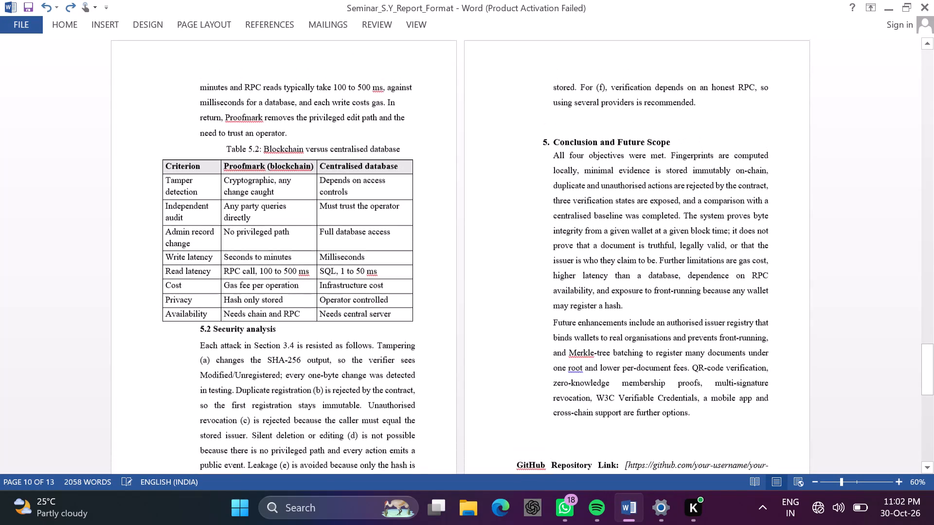
{"action": "scroll", "coordinate": [521, 141], "scroll_direction": "down", "scroll_amount": 1}
{"action": "scroll", "coordinate": [521, 141], "scroll_direction": "up", "scroll_amount": 1}
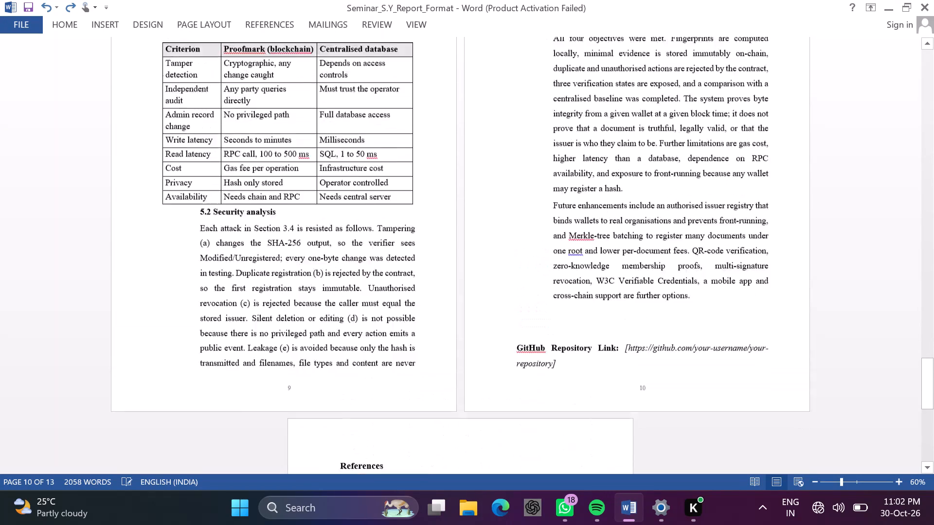
Recheck the heading numbering from Conclusion and Future Scope back to Introduction and Problem Statement, including Objectives, Methodology and Implementation.
{"action": "scroll", "coordinate": [521, 141], "scroll_direction": "up", "scroll_amount": 6}
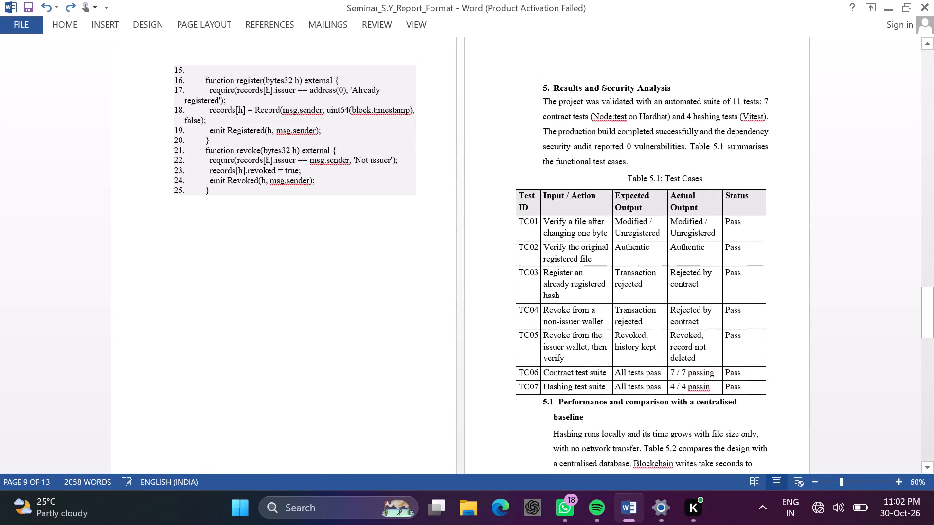
{"action": "scroll", "coordinate": [521, 141], "scroll_direction": "up", "scroll_amount": 5}
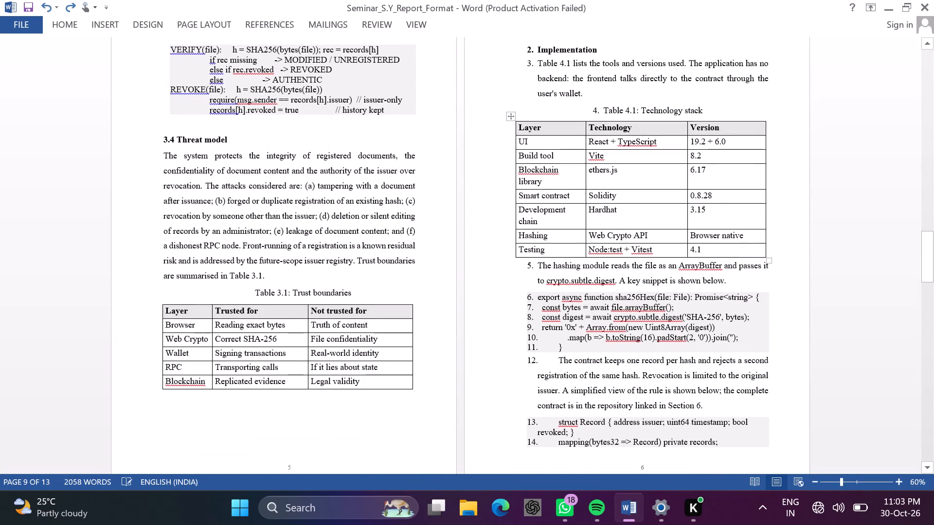
{"action": "scroll", "coordinate": [521, 141], "scroll_direction": "up", "scroll_amount": 1}
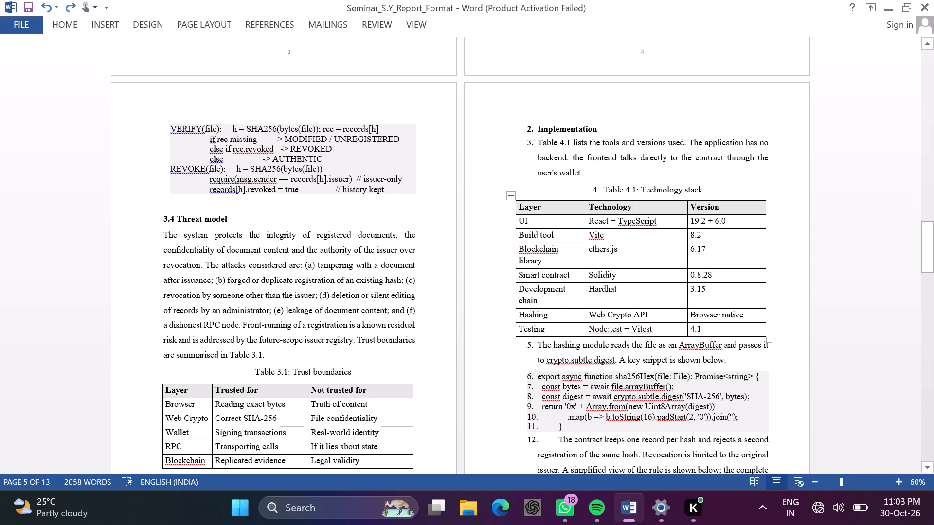
{"action": "scroll", "coordinate": [521, 141], "scroll_direction": "up", "scroll_amount": 4}
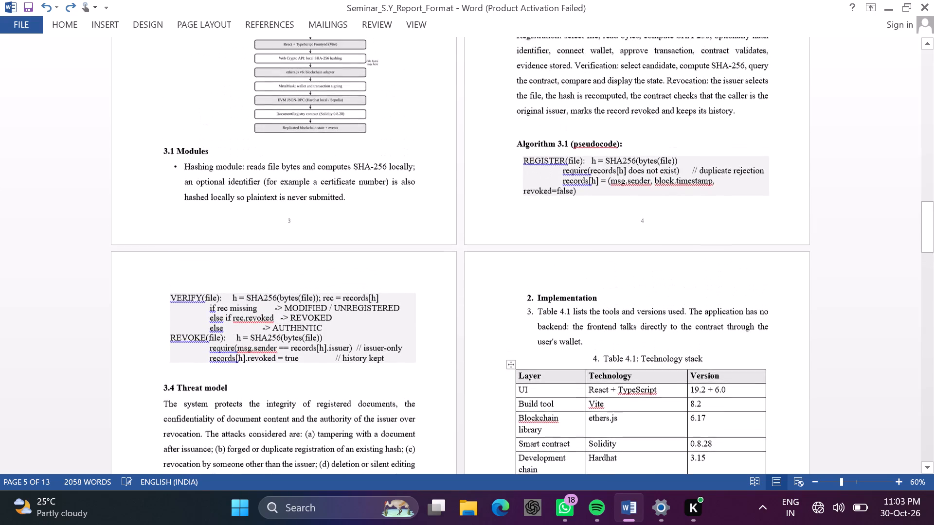
{"action": "scroll", "coordinate": [521, 141], "scroll_direction": "up", "scroll_amount": 4}
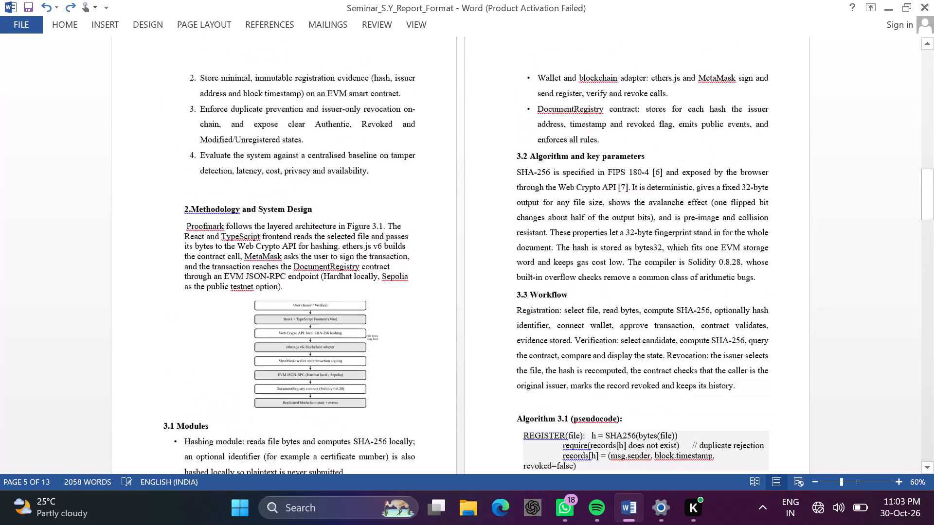
{"action": "scroll", "coordinate": [521, 141], "scroll_direction": "up", "scroll_amount": 2}
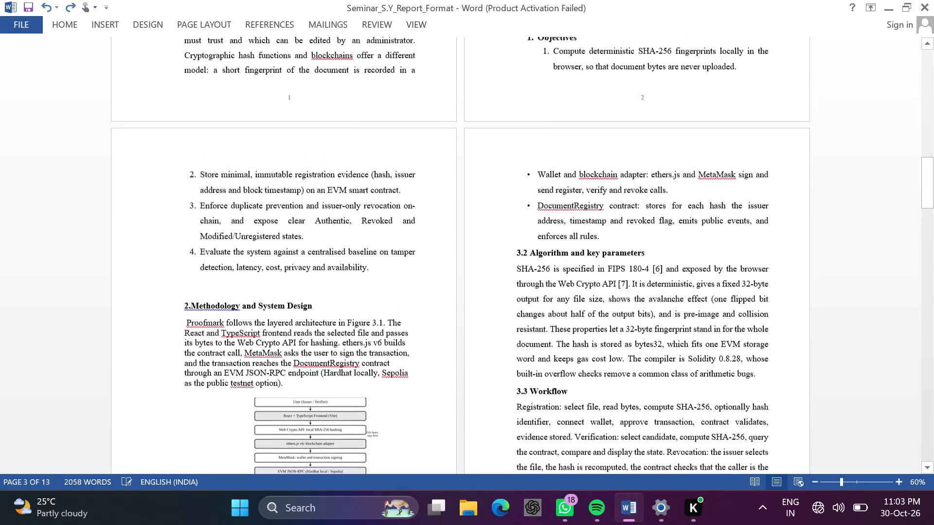
{"action": "scroll", "coordinate": [521, 141], "scroll_direction": "up", "scroll_amount": 4}
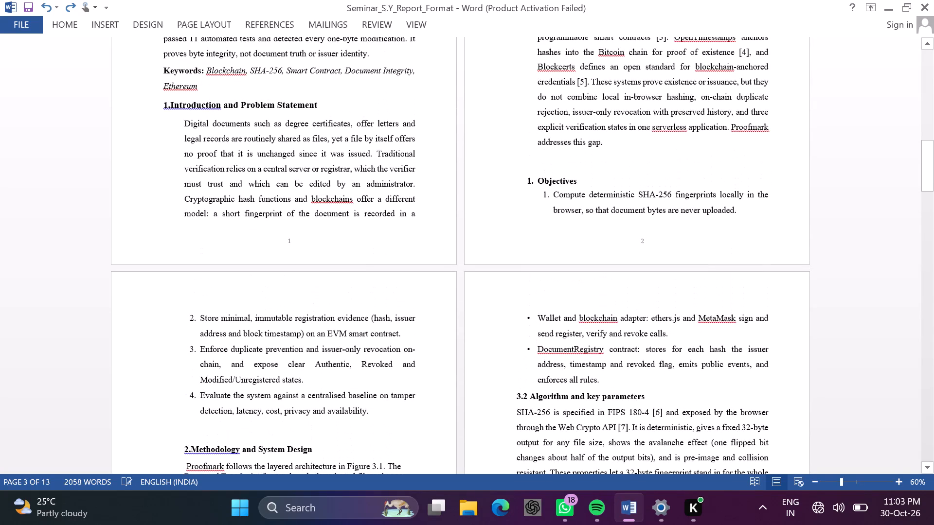
{"action": "scroll", "coordinate": [521, 141], "scroll_direction": "up", "scroll_amount": 1}
{"action": "scroll", "coordinate": [521, 141], "scroll_direction": "down", "scroll_amount": 3}
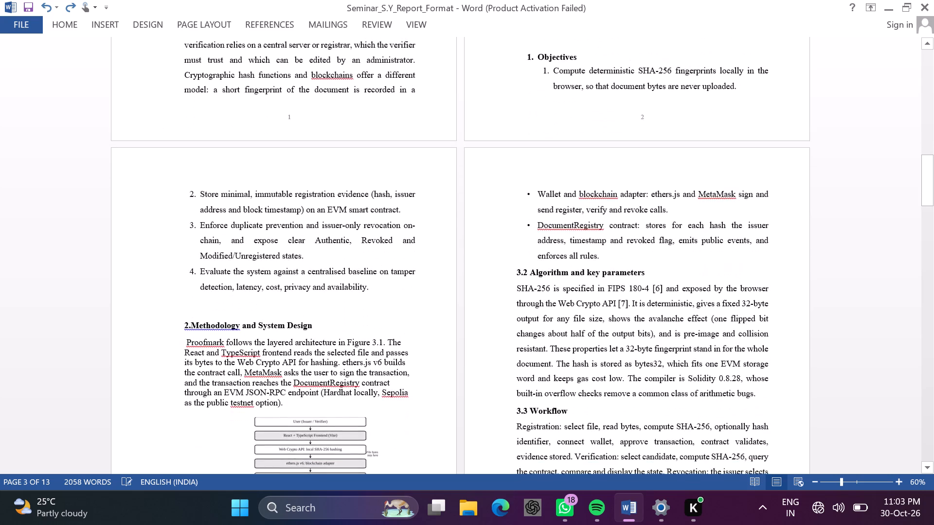
{"action": "scroll", "coordinate": [521, 141], "scroll_direction": "down", "scroll_amount": 2}
{"action": "scroll", "coordinate": [471, 278], "scroll_direction": "down", "scroll_amount": 1}
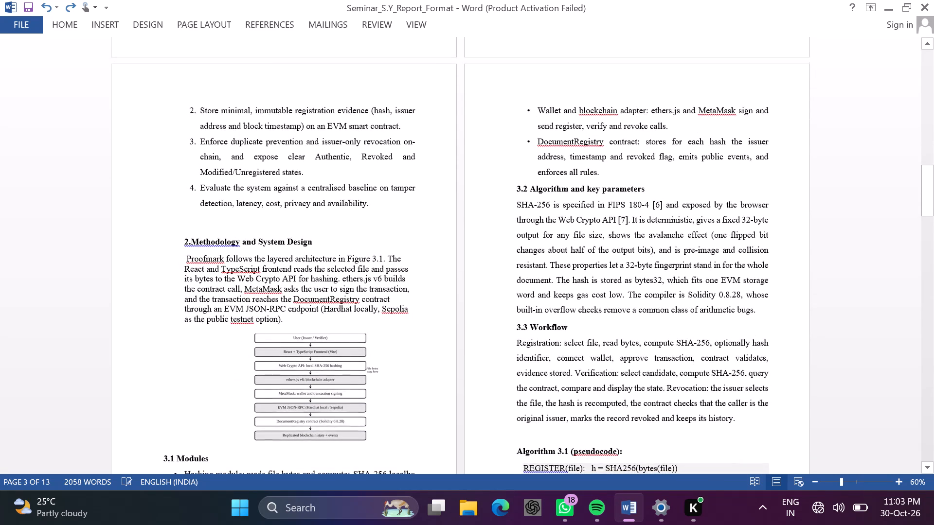
{"action": "scroll", "coordinate": [471, 278], "scroll_direction": "down", "scroll_amount": 5}
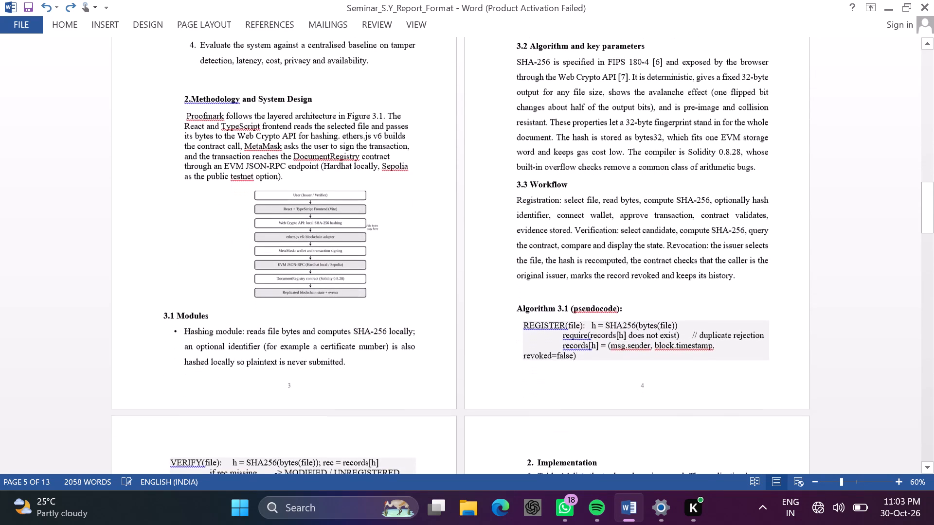
Review the report from Methodology and System Design through to the References page, and back to the Test Cases table.
{"action": "scroll", "coordinate": [471, 278], "scroll_direction": "down", "scroll_amount": 12}
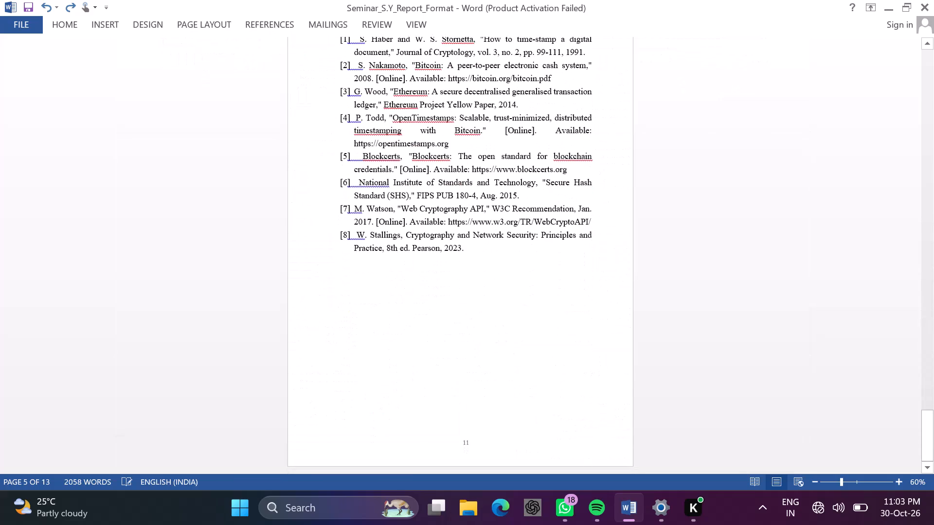
{"action": "scroll", "coordinate": [471, 278], "scroll_direction": "up", "scroll_amount": 8}
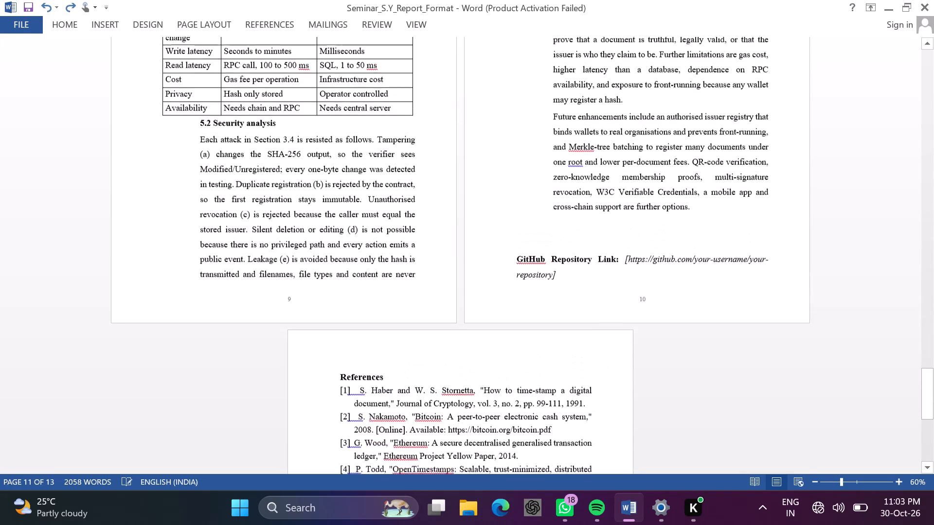
{"action": "scroll", "coordinate": [471, 278], "scroll_direction": "up", "scroll_amount": 8}
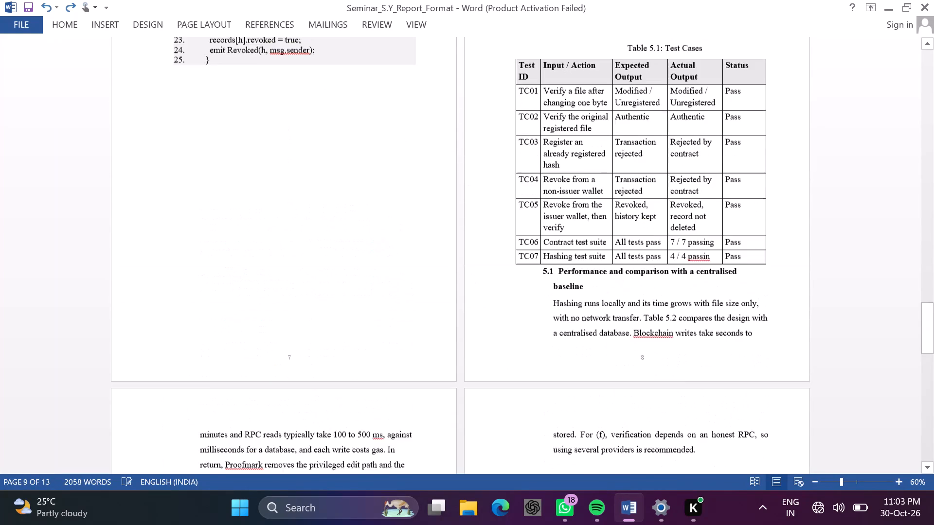